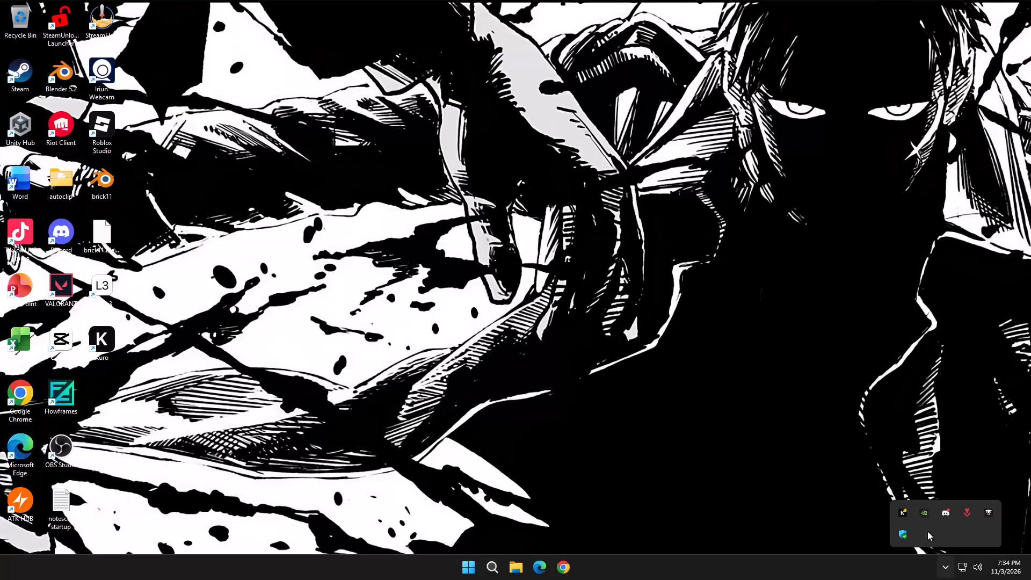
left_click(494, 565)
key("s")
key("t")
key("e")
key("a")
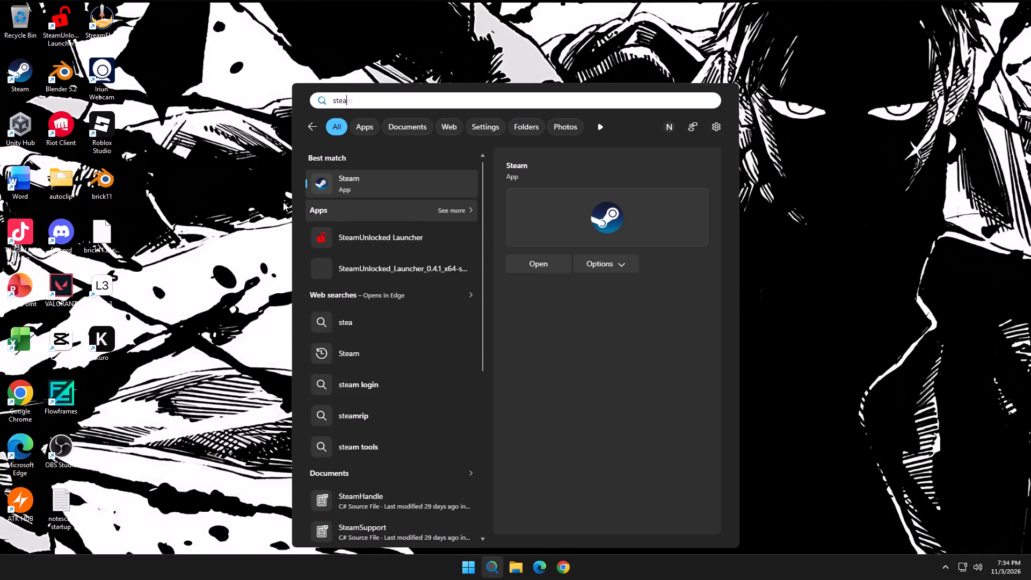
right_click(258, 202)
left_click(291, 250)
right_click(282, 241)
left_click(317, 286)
Switch to Chrome, load the CN folder in Google Drive in a maximized window, and open its FINALS THESIS subfolder.
left_click(568, 572)
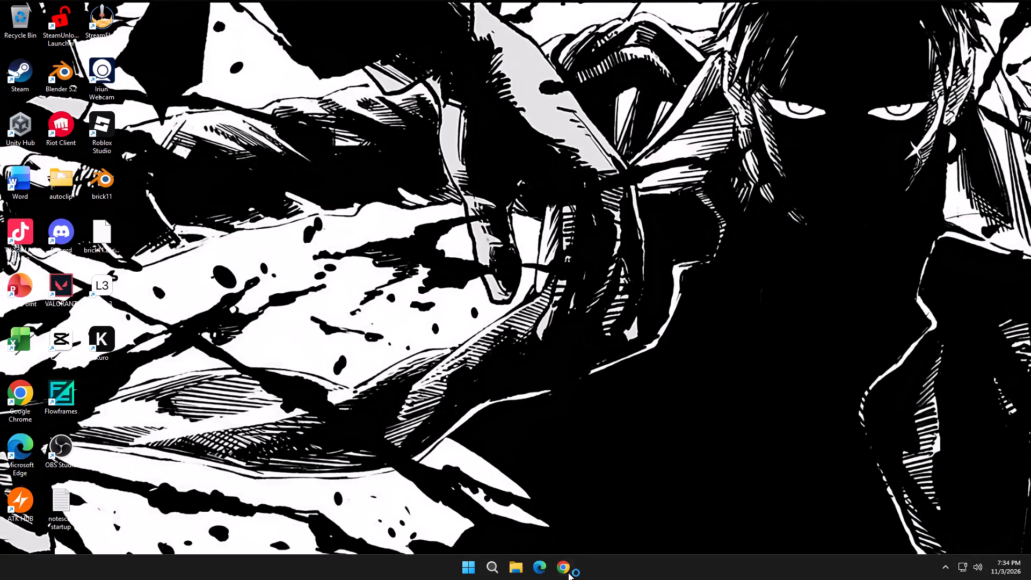
type("cn")
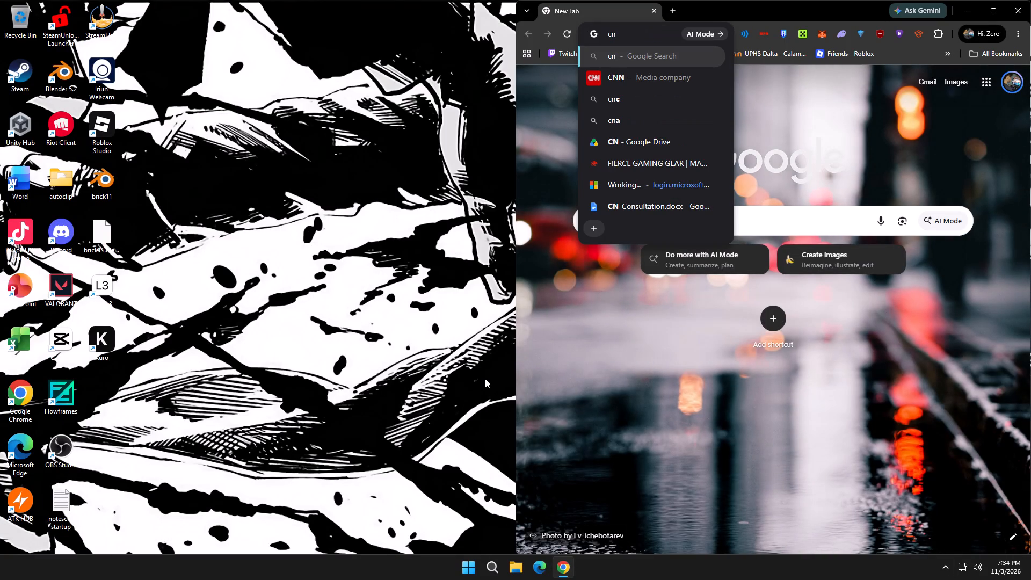
left_click(620, 148)
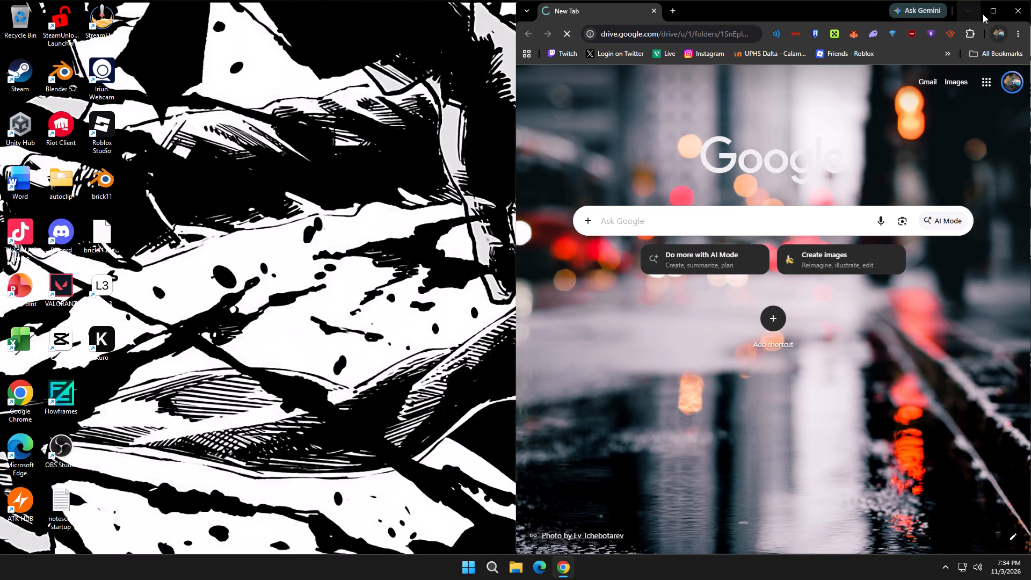
left_click(992, 10)
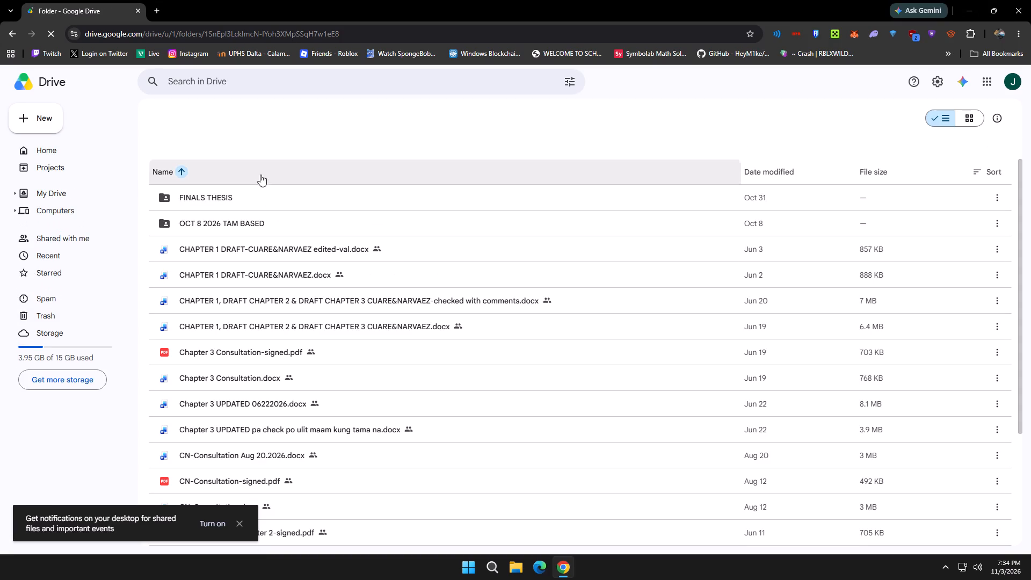
double_click(226, 198)
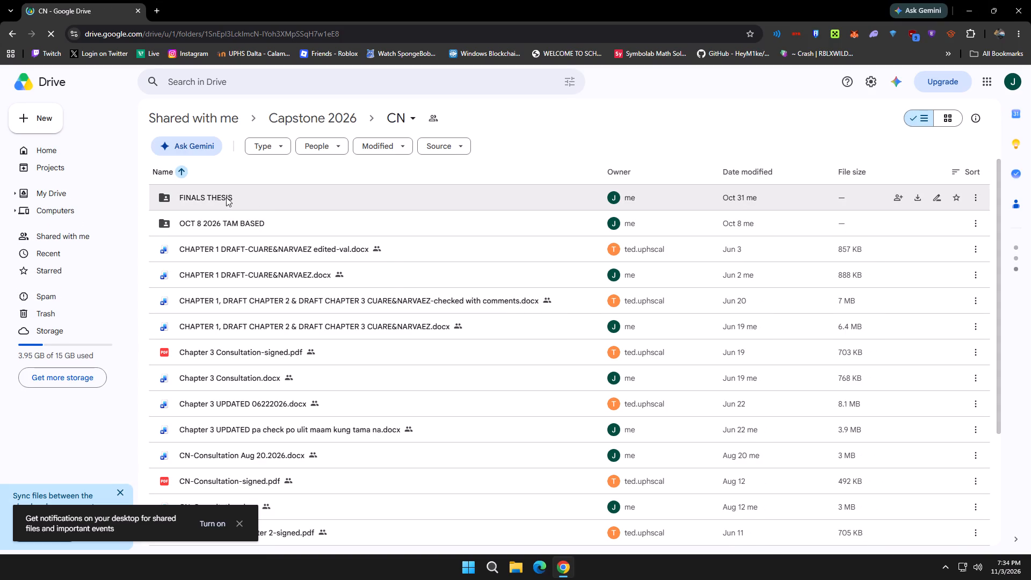
double_click(225, 200)
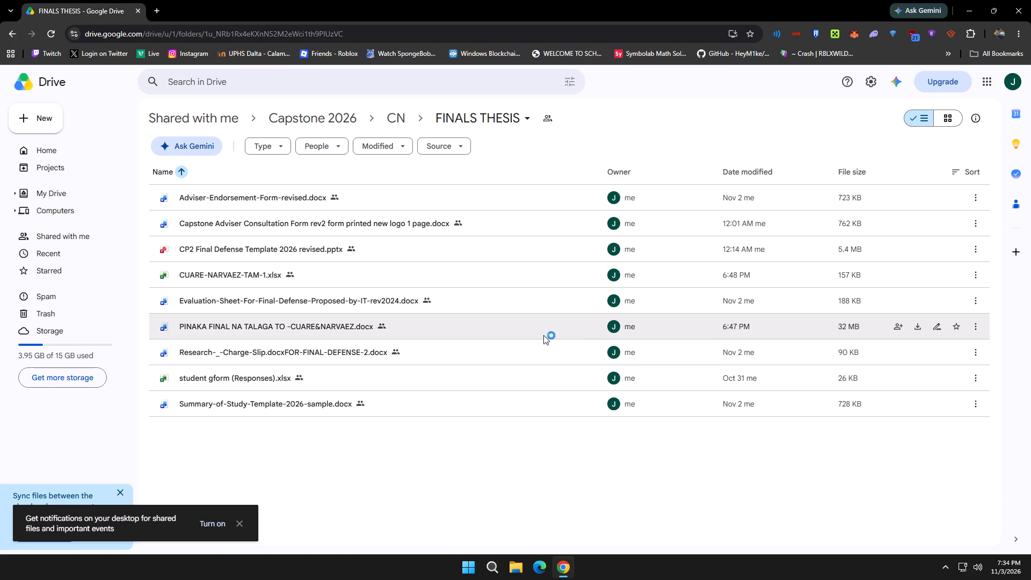
Download the PINAKA FINAL NA TALAGA TO Word document to Downloads, overwriting the existing copy of the same name.
left_click(981, 329)
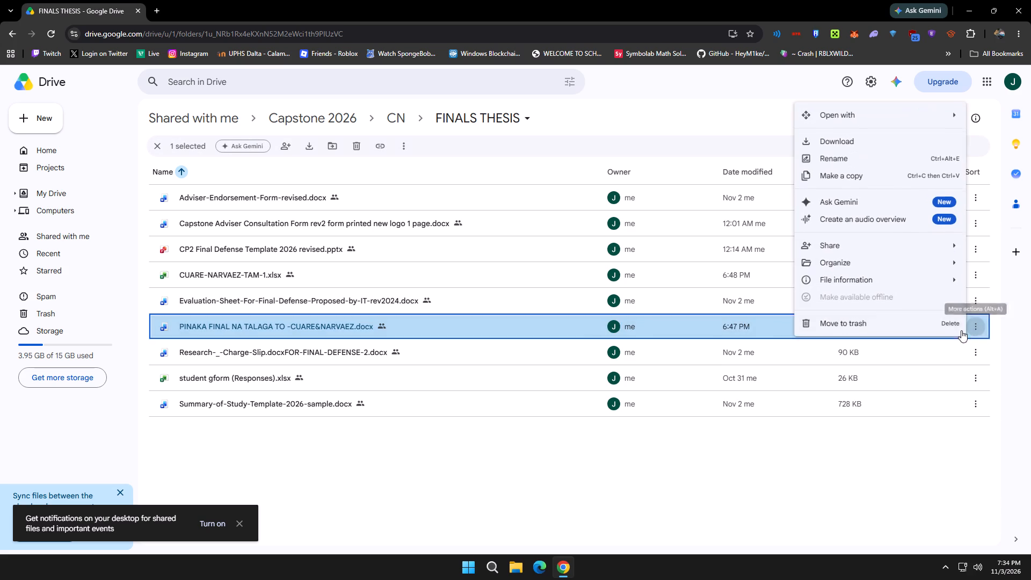
left_click(833, 143)
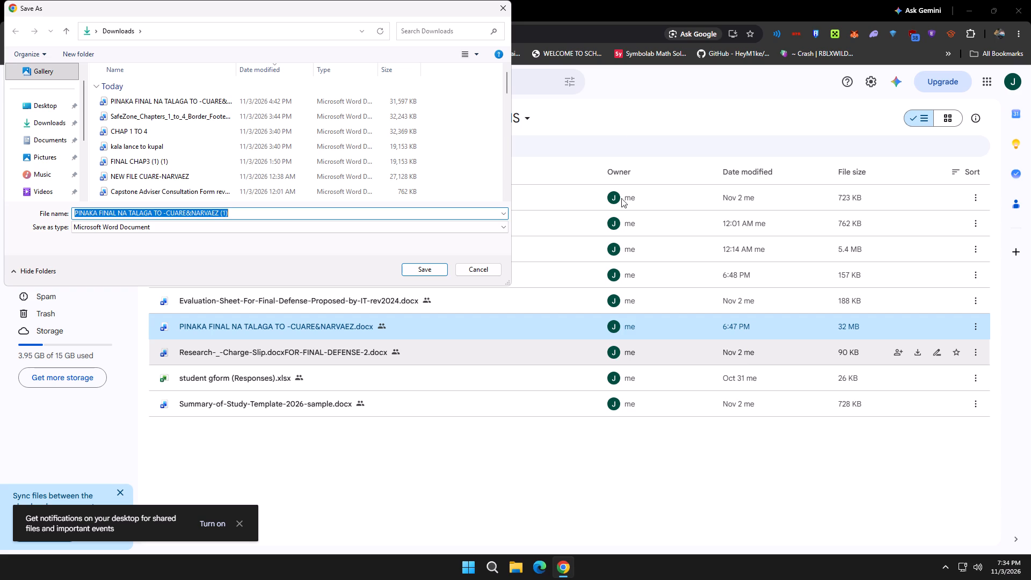
left_click(299, 103)
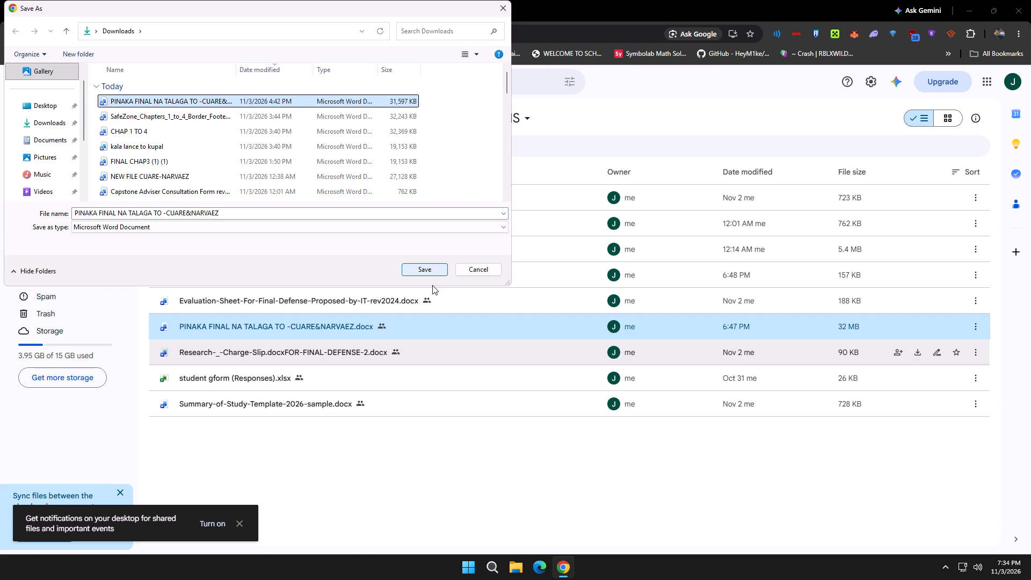
left_click(425, 270)
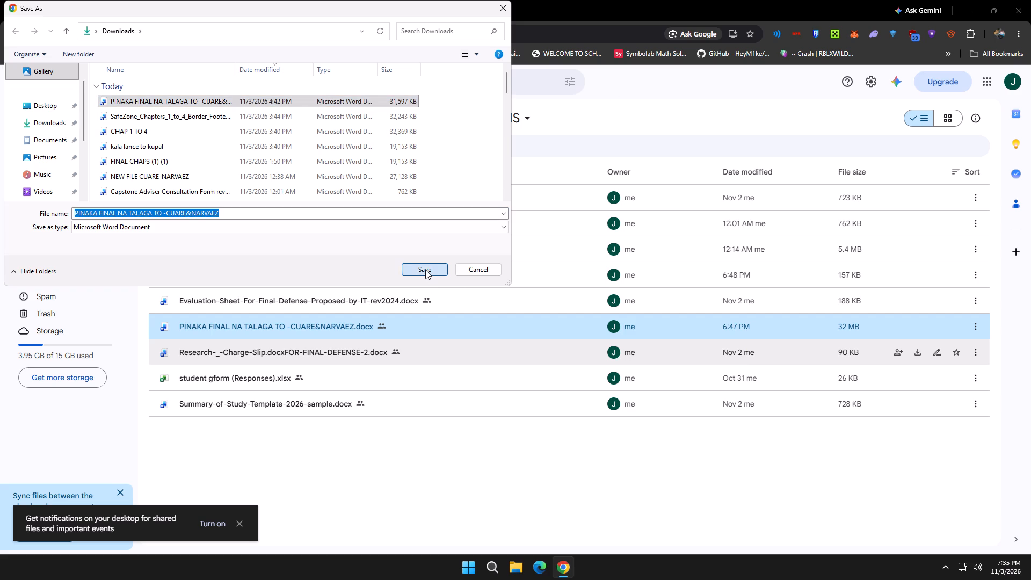
left_click(556, 283)
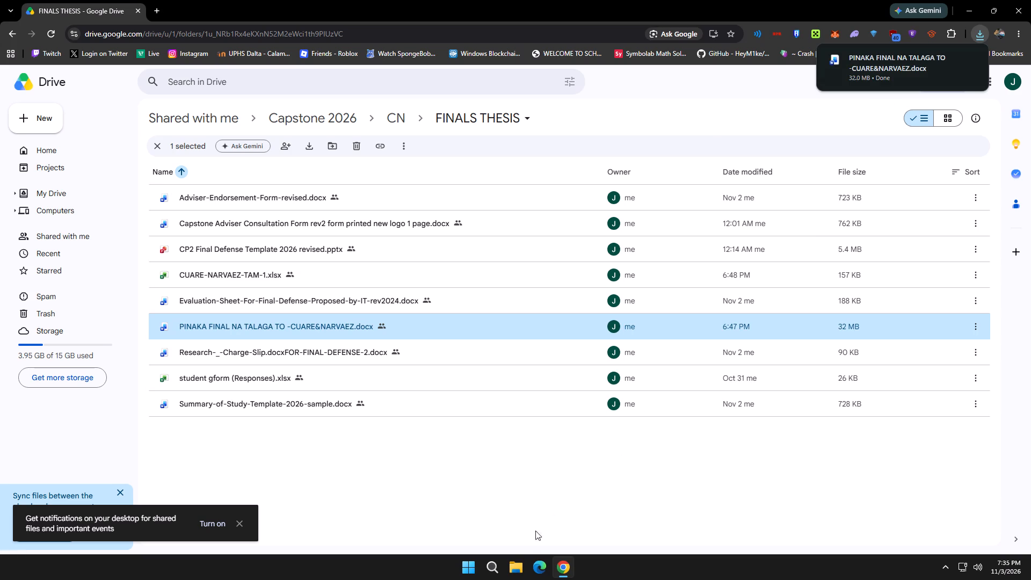
Open the downloaded thesis document in Word and enable editing.
left_click(859, 69)
key("alt+Tab")
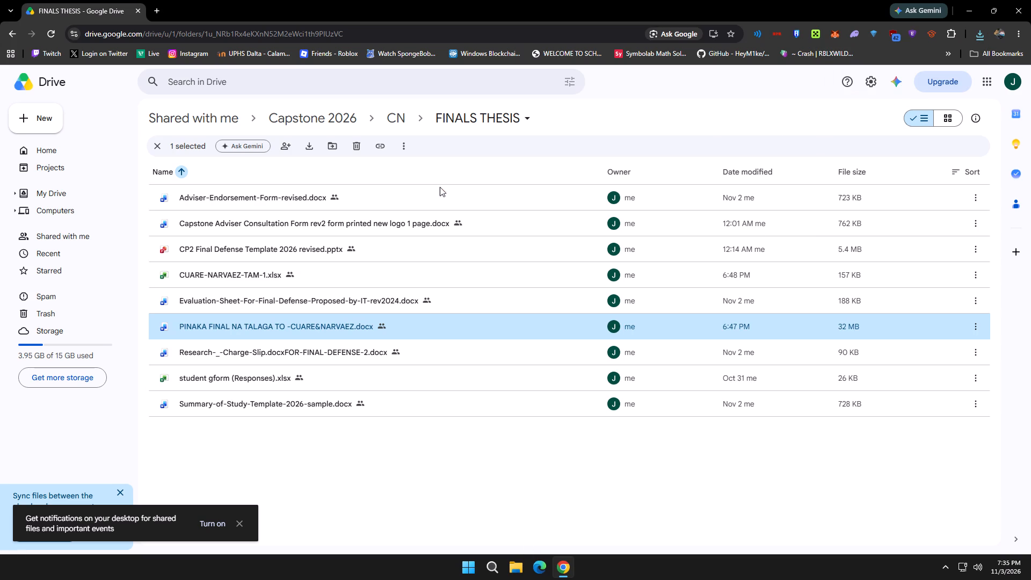
left_click(943, 571)
left_click(943, 571)
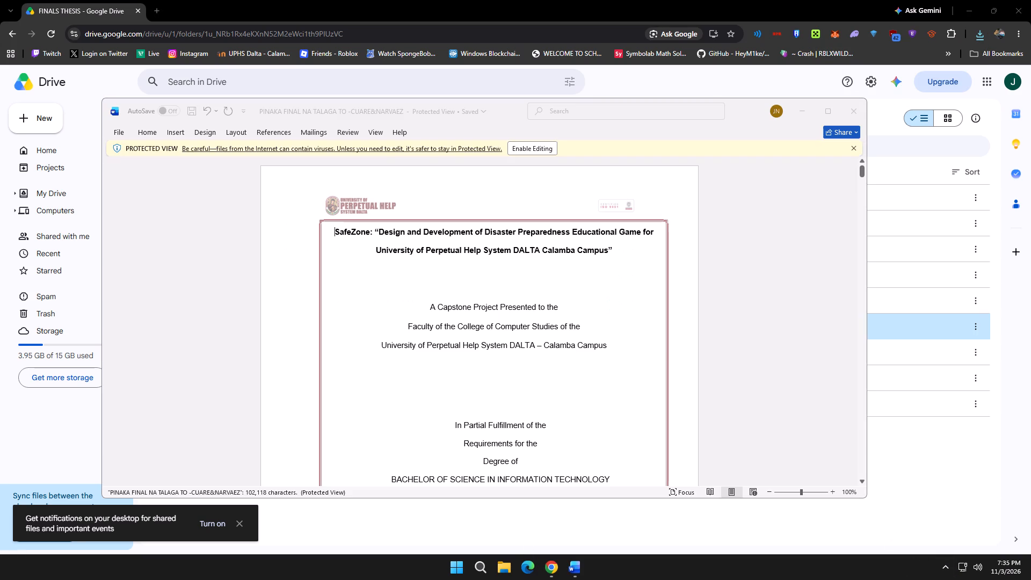
left_click(521, 146)
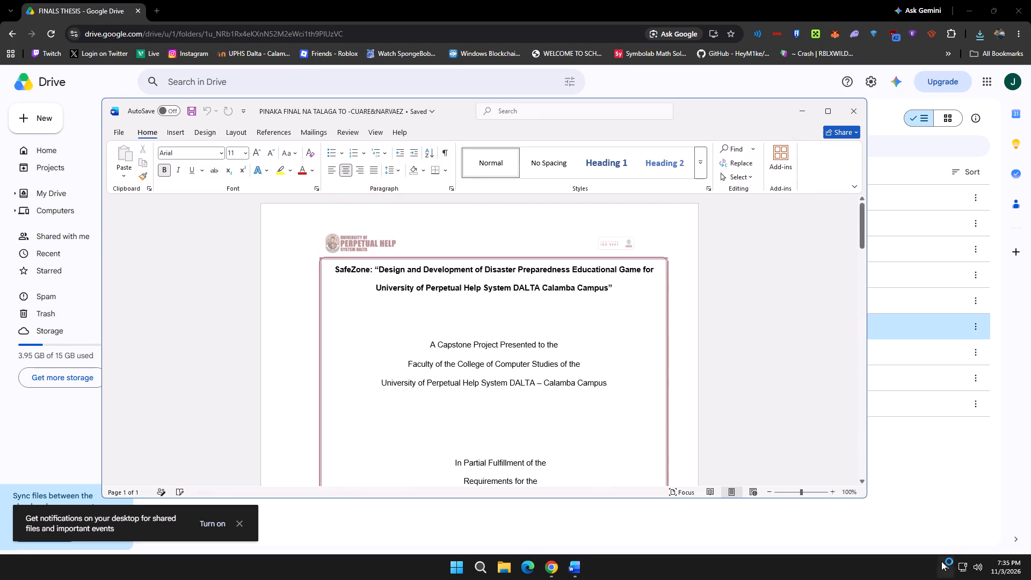
Show the hidden background app icons in the system tray.
left_click(946, 564)
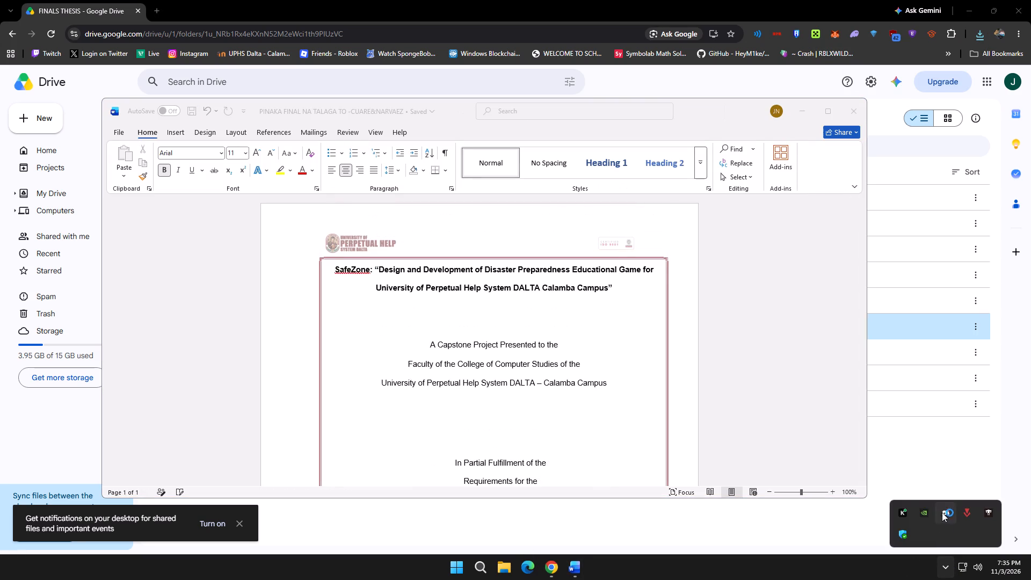
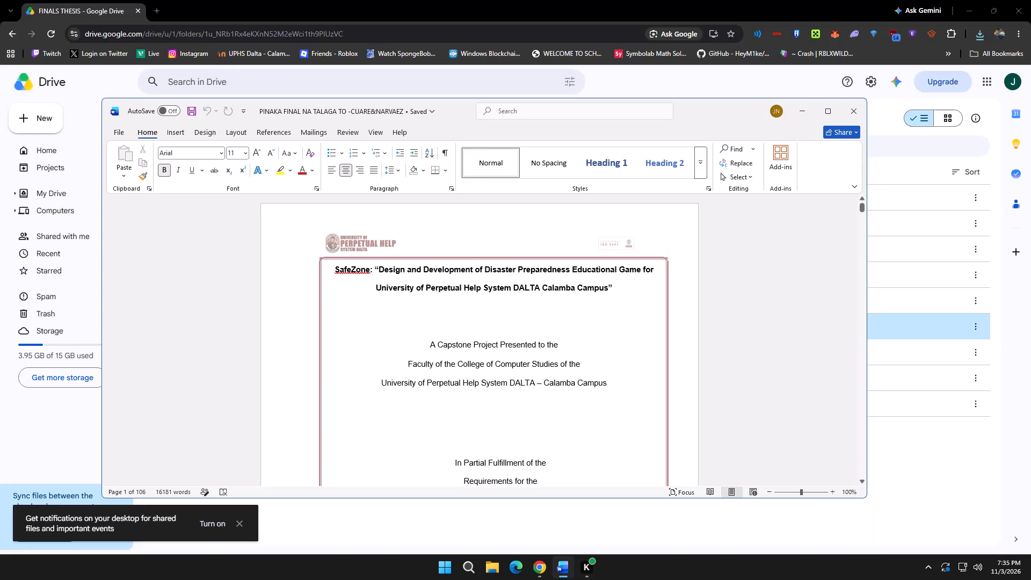
Look through the thesis's opening pages, from the cover page and approval sheet to the acknowledgement and dedication.
scroll(472, 259, "down", 7)
scroll(456, 274, "up", 7)
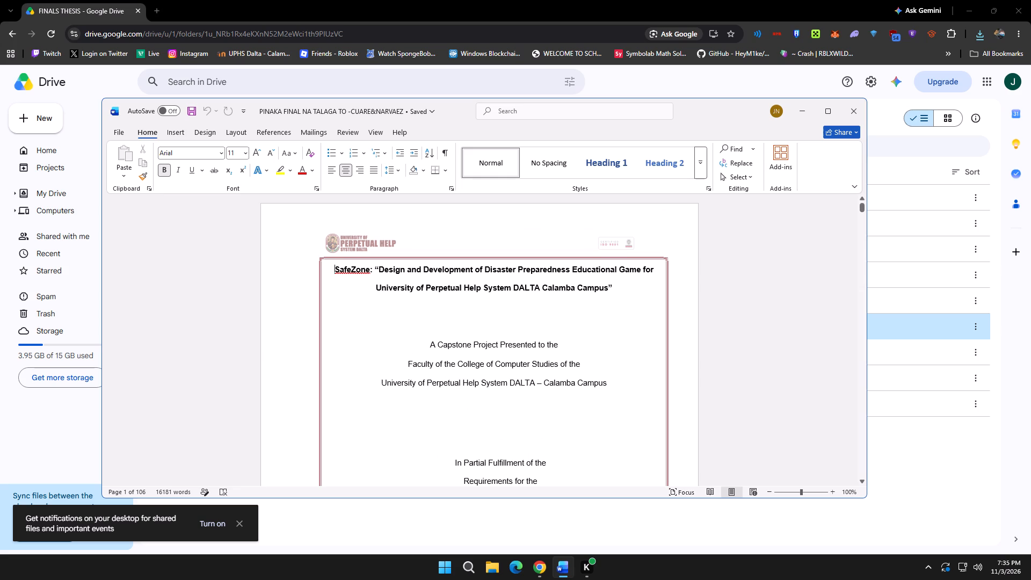
scroll(347, 270, "down", 6)
scroll(376, 294, "up", 7)
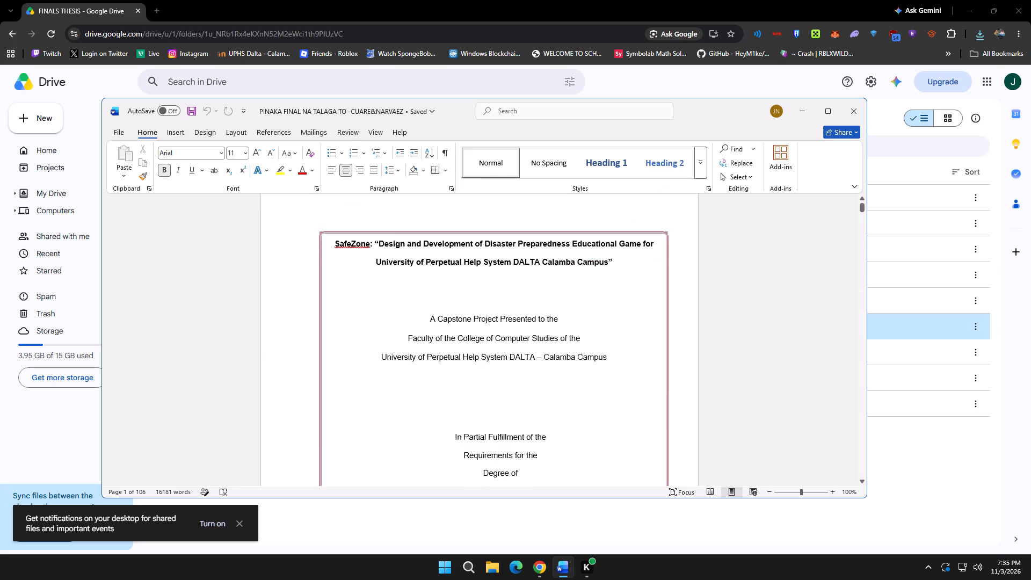
scroll(374, 279, "down", 11)
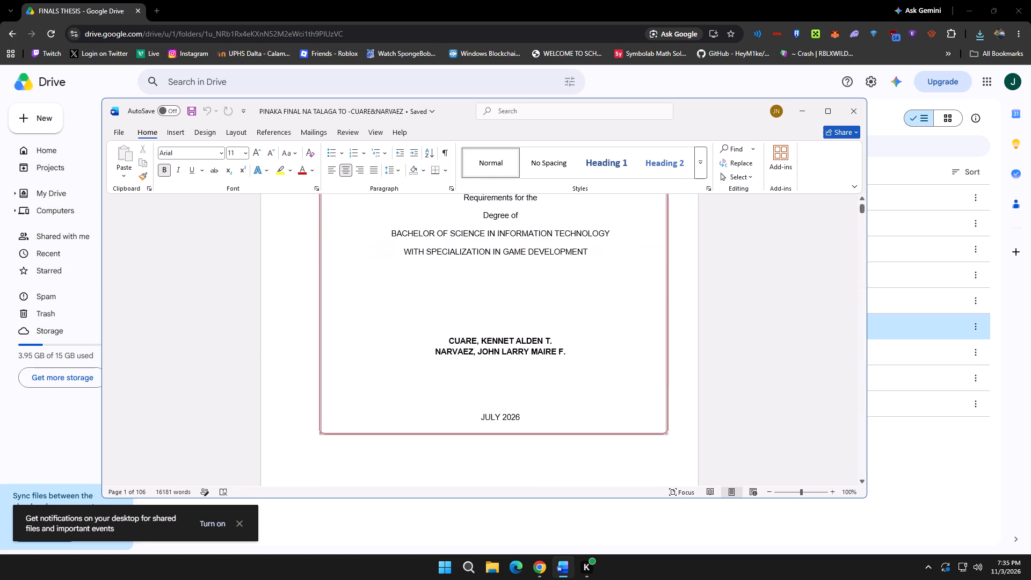
scroll(391, 279, "up", 6)
scroll(402, 288, "down", 6)
scroll(444, 307, "down", 9)
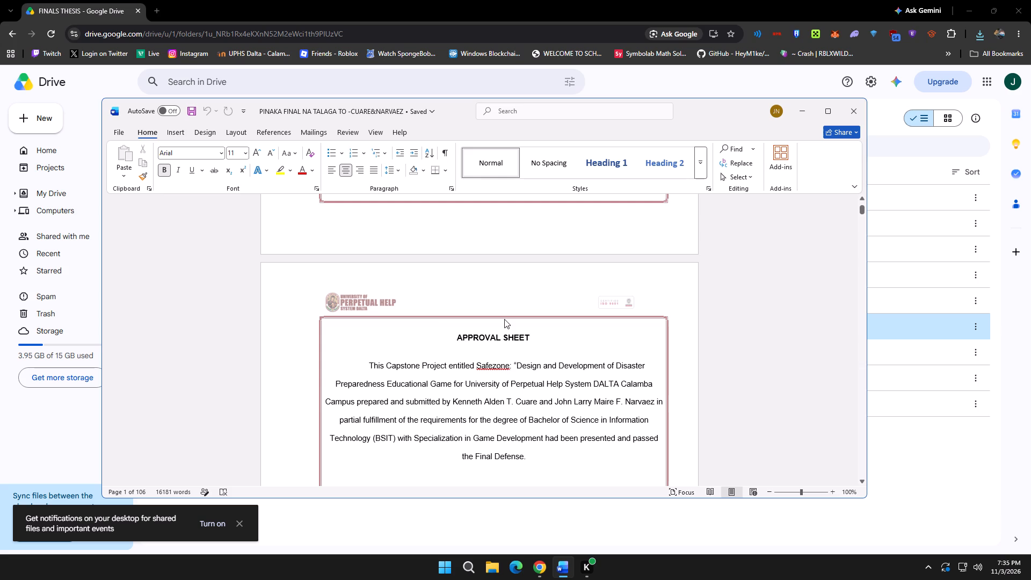
scroll(513, 315, "down", 11)
scroll(520, 319, "down", 12)
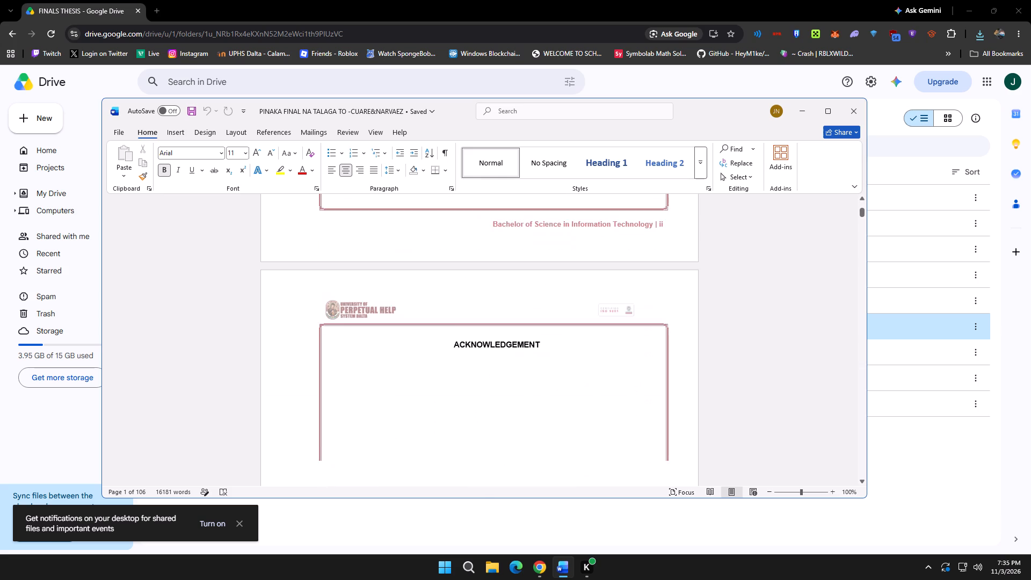
scroll(521, 320, "down", 20)
scroll(521, 320, "down", 16)
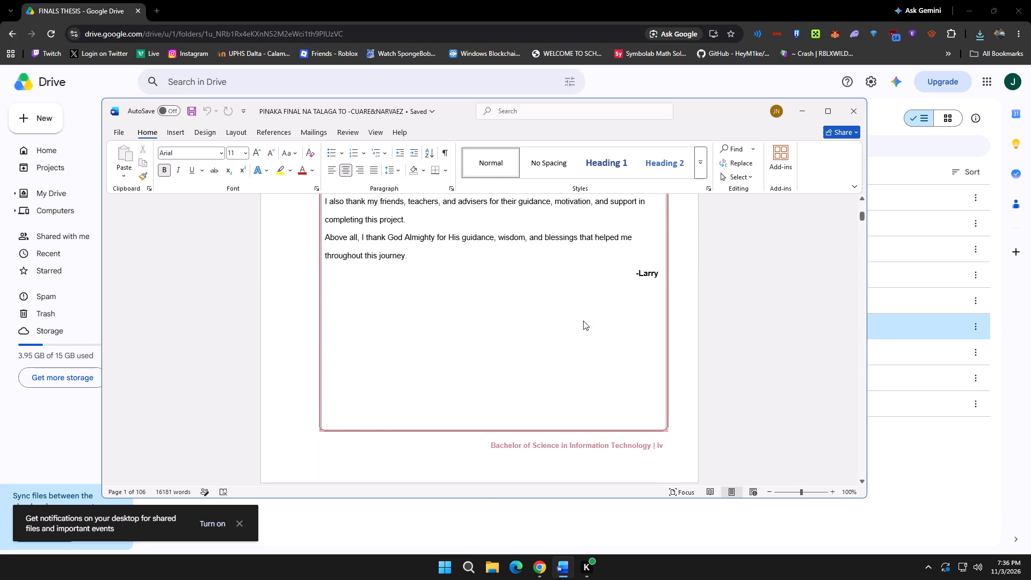
Maximize the document window and look through the abstract, table of contents, appendices list and list of figures.
left_click(824, 113)
scroll(491, 356, "down", 8)
scroll(488, 360, "up", 1, "ctrl")
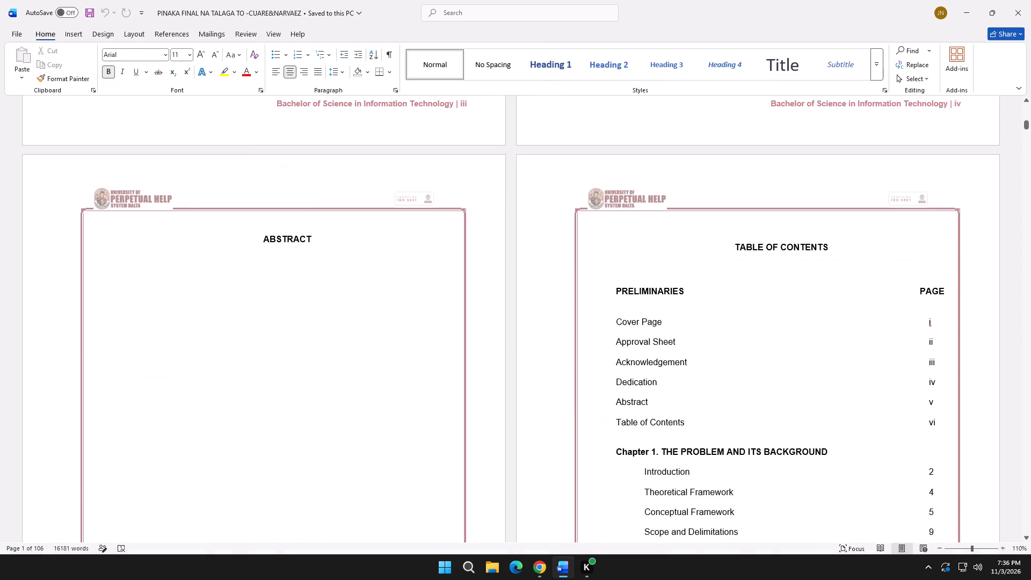
scroll(488, 360, "up", 1, "ctrl")
scroll(517, 346, "down", 5)
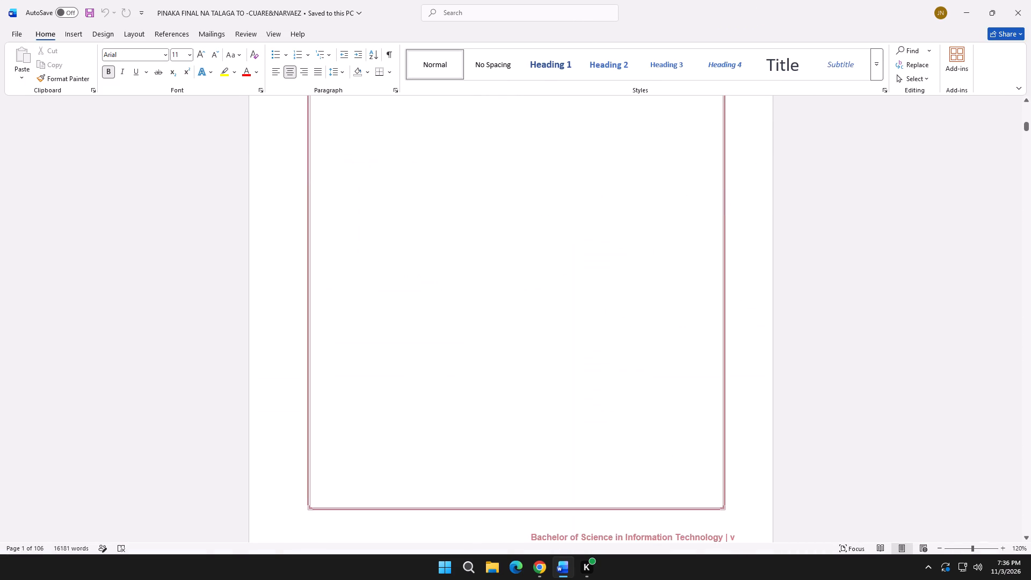
scroll(517, 346, "down", 20)
scroll(515, 348, "down", 20)
scroll(515, 348, "down", 14)
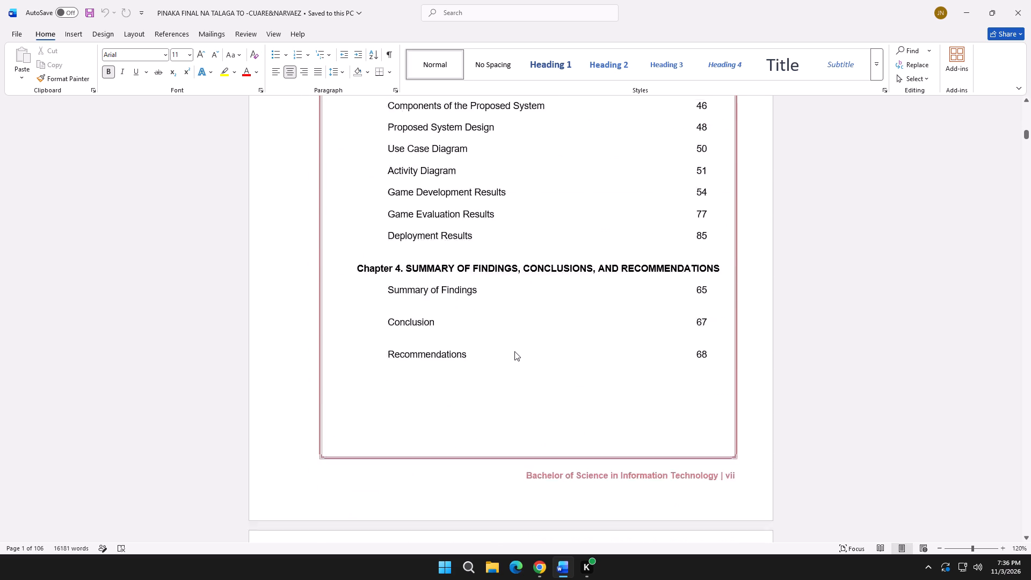
scroll(514, 351, "down", 12)
scroll(514, 352, "up", 13)
scroll(514, 353, "down", 13)
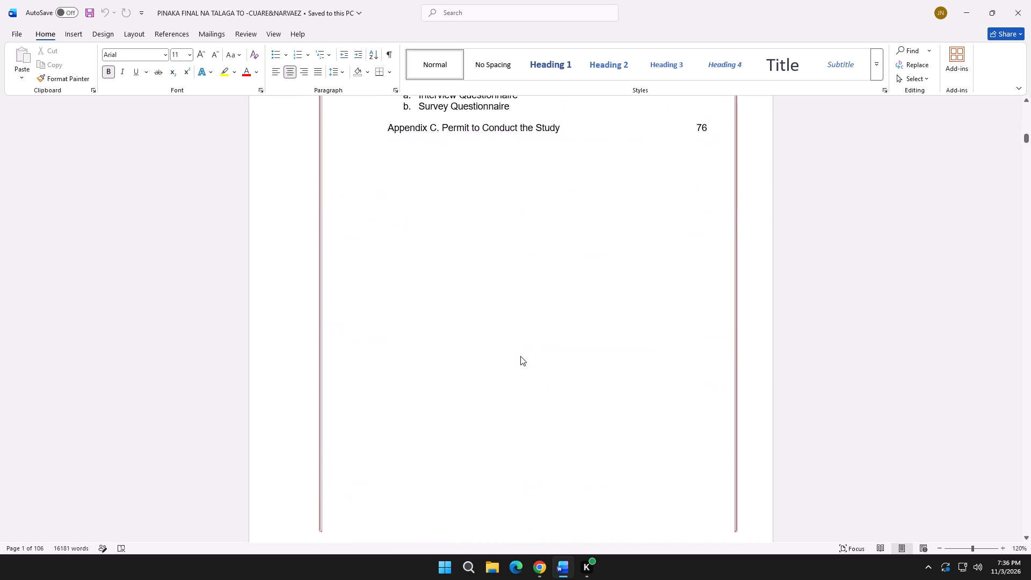
scroll(520, 356, "down", 20)
scroll(520, 356, "down", 16)
scroll(519, 361, "down", 19)
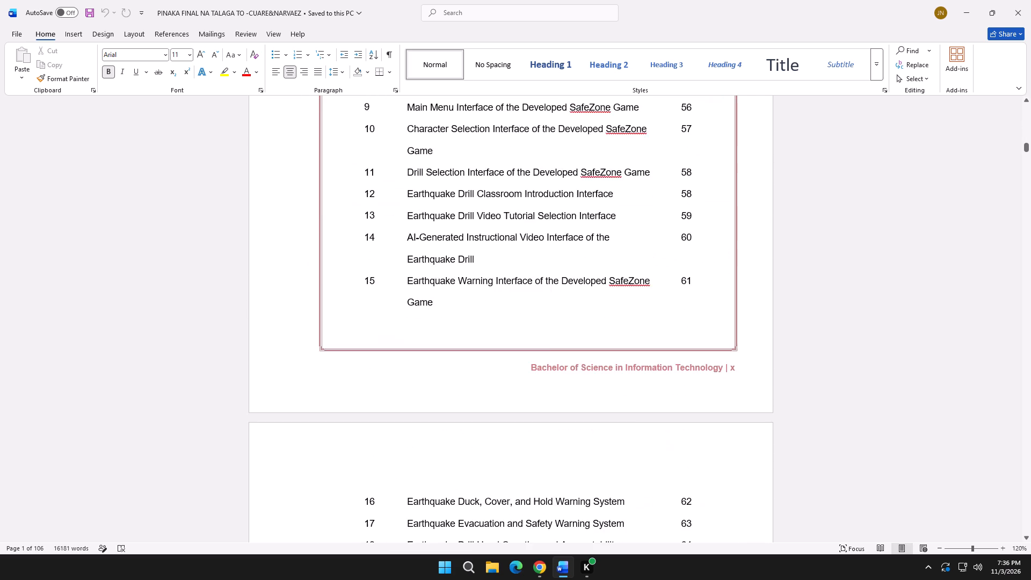
scroll(519, 361, "down", 20)
scroll(519, 361, "down", 2)
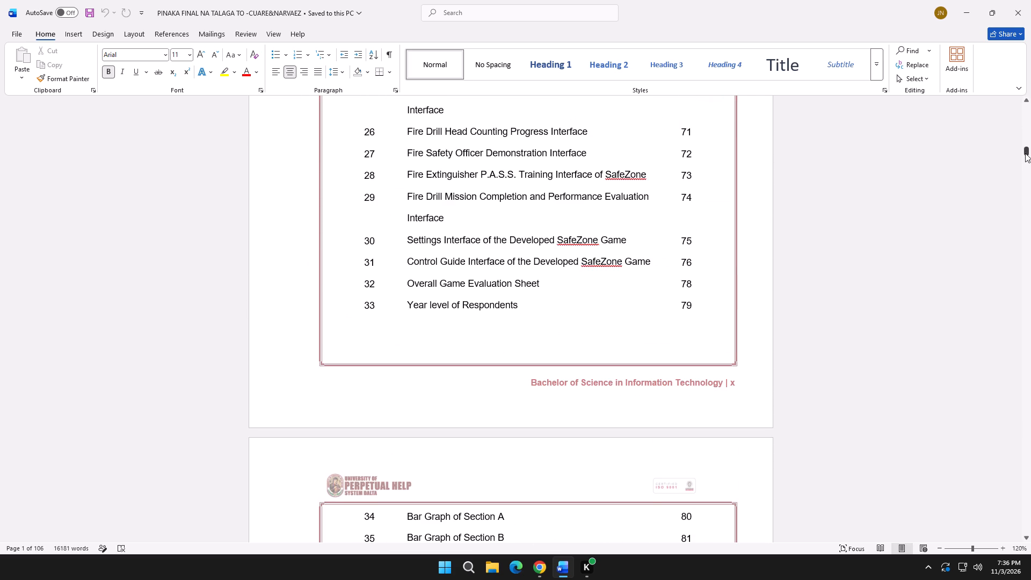
Open the footer on page 2 of Chapter 1, below the Introduction text, for editing.
left_click_drag(1027, 152, 1026, 156)
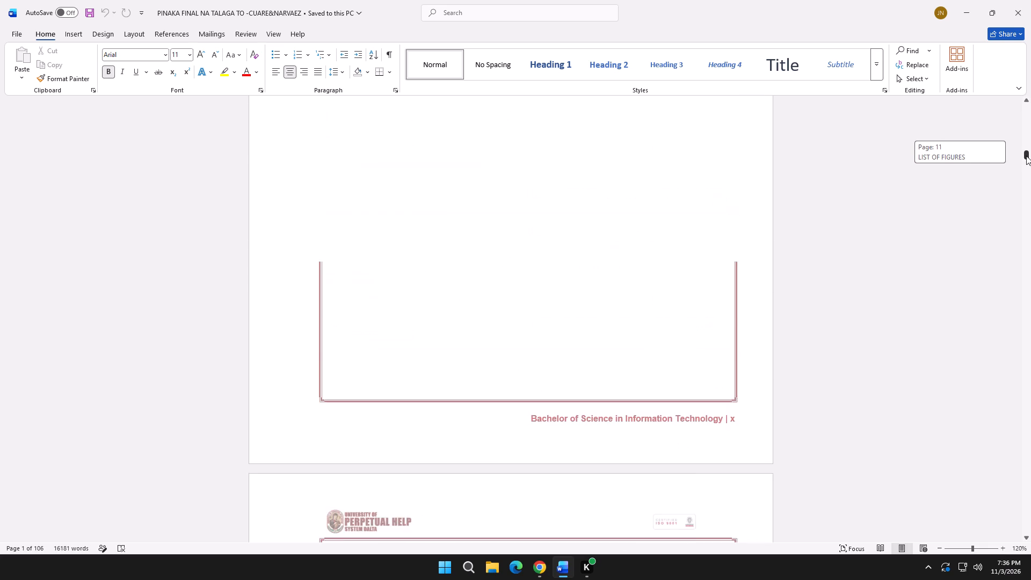
left_click_drag(1026, 156, 1022, 161)
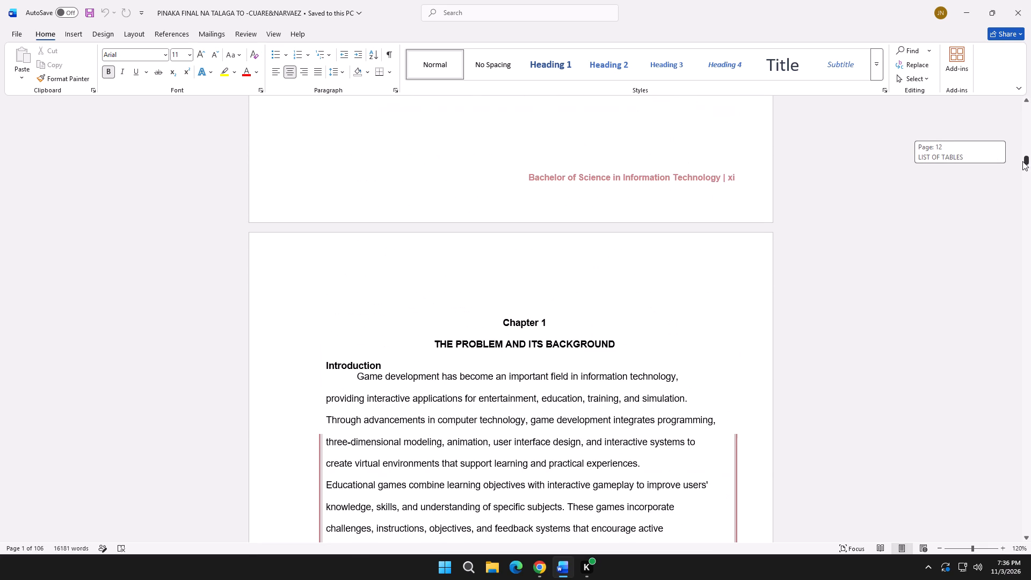
left_click_drag(1022, 161, 1022, 167)
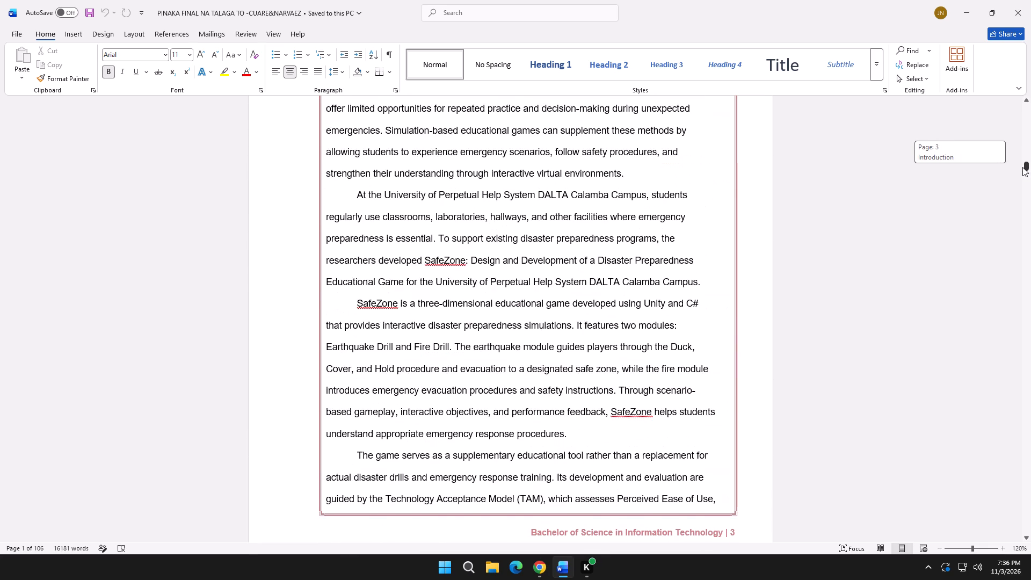
left_click_drag(1022, 167, 1021, 170)
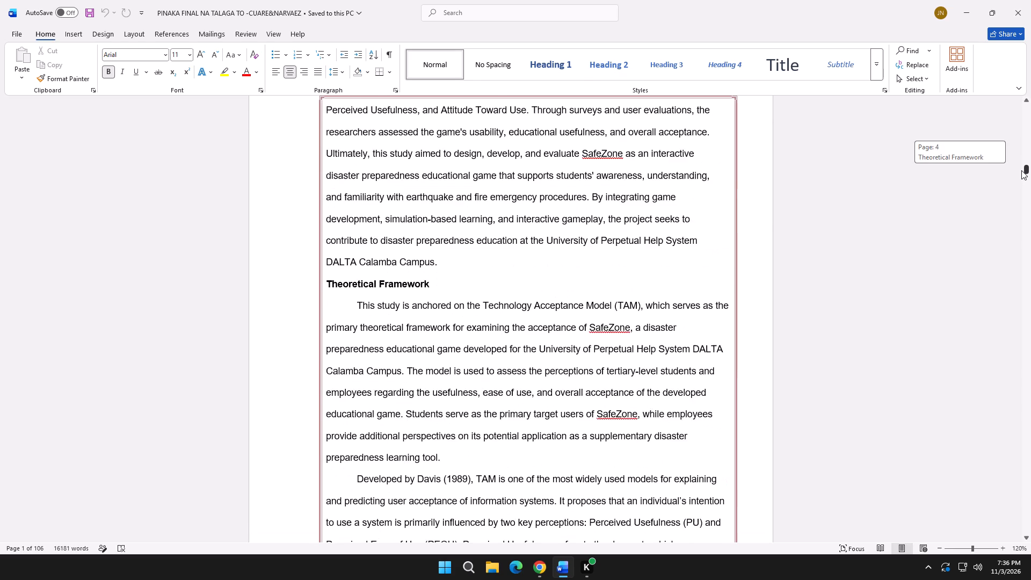
left_click_drag(1021, 170, 1022, 162)
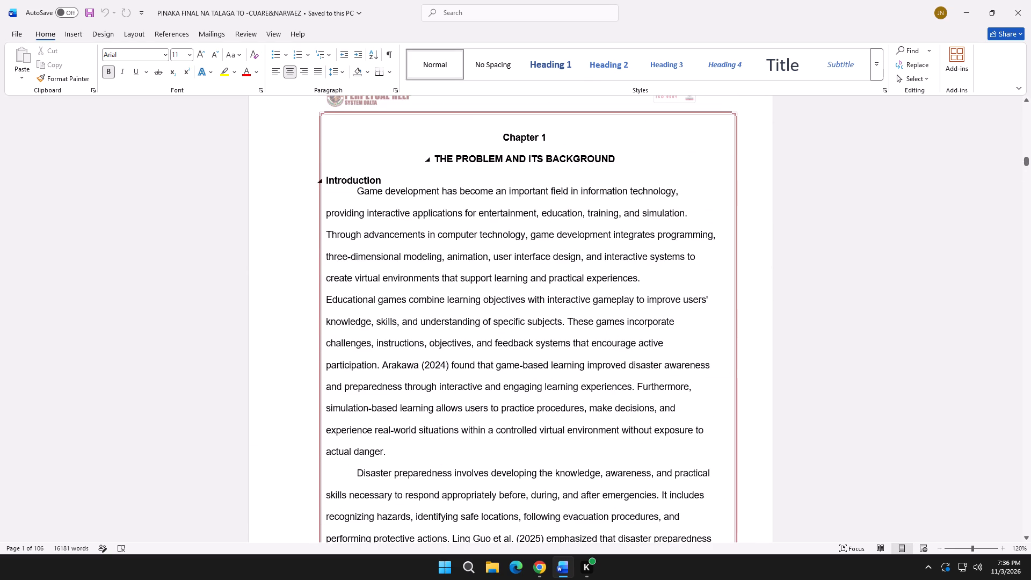
left_click(348, 131)
scroll(295, 209, "down", 8)
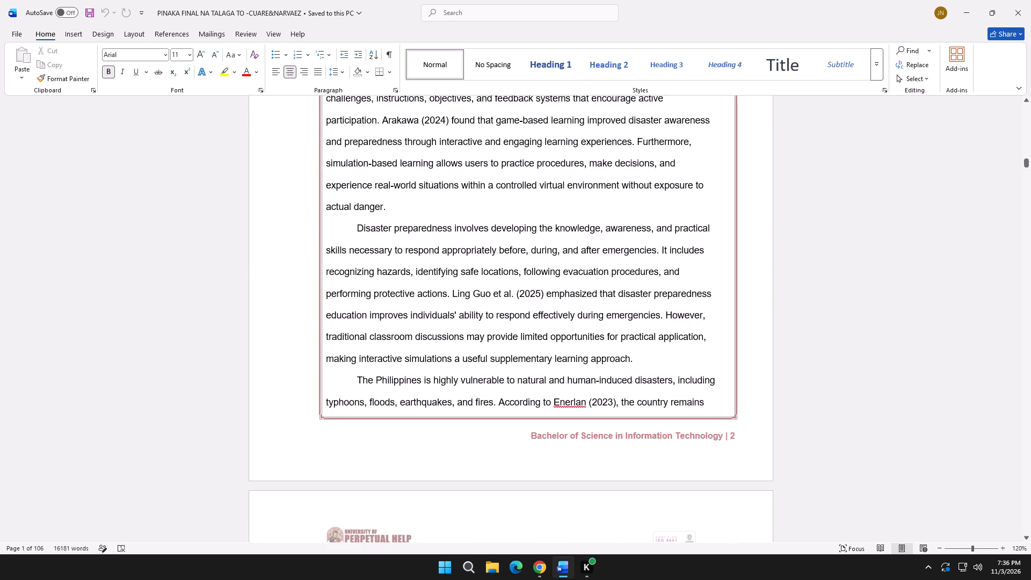
double_click(334, 430)
double_click(401, 437)
double_click(405, 441)
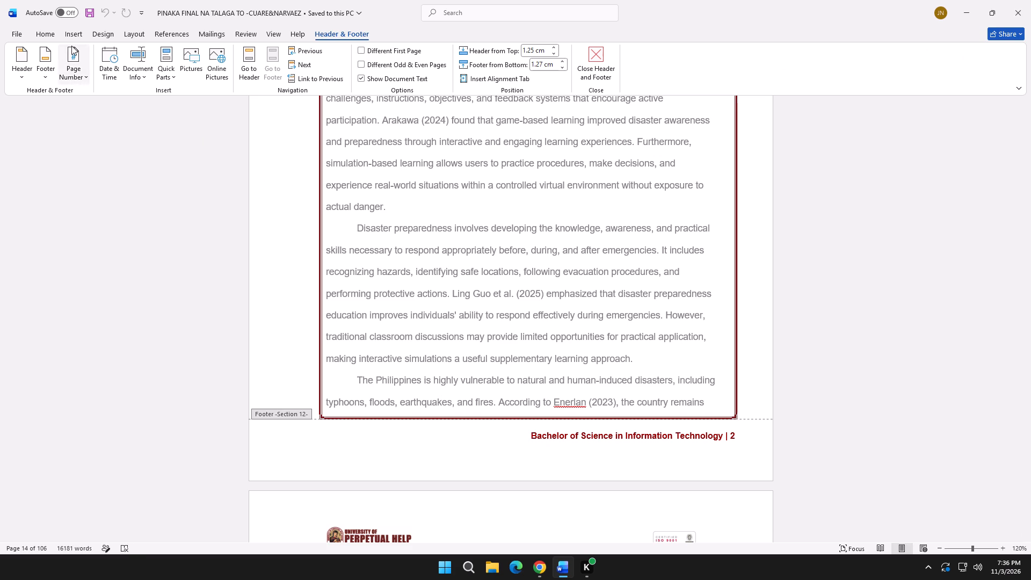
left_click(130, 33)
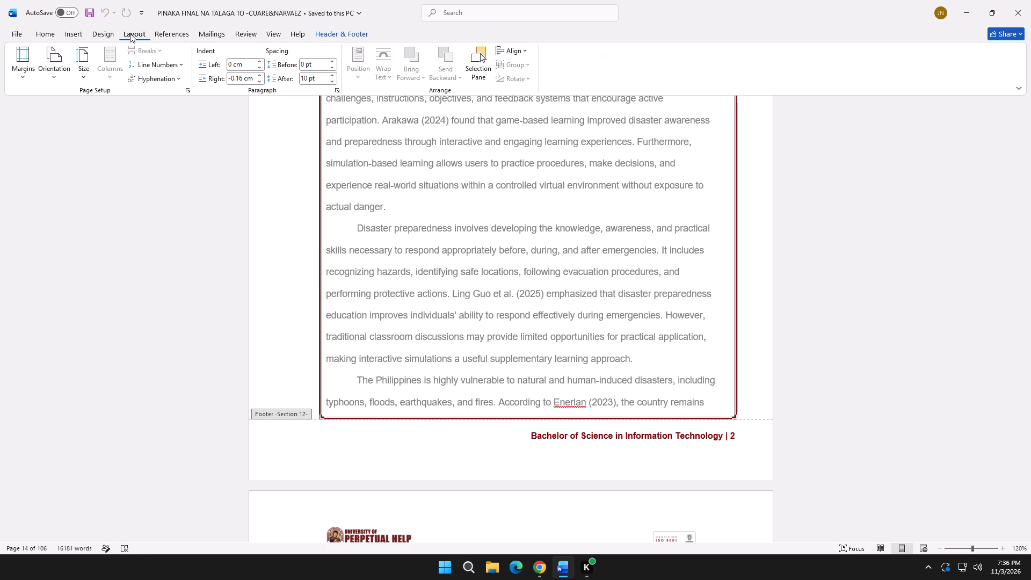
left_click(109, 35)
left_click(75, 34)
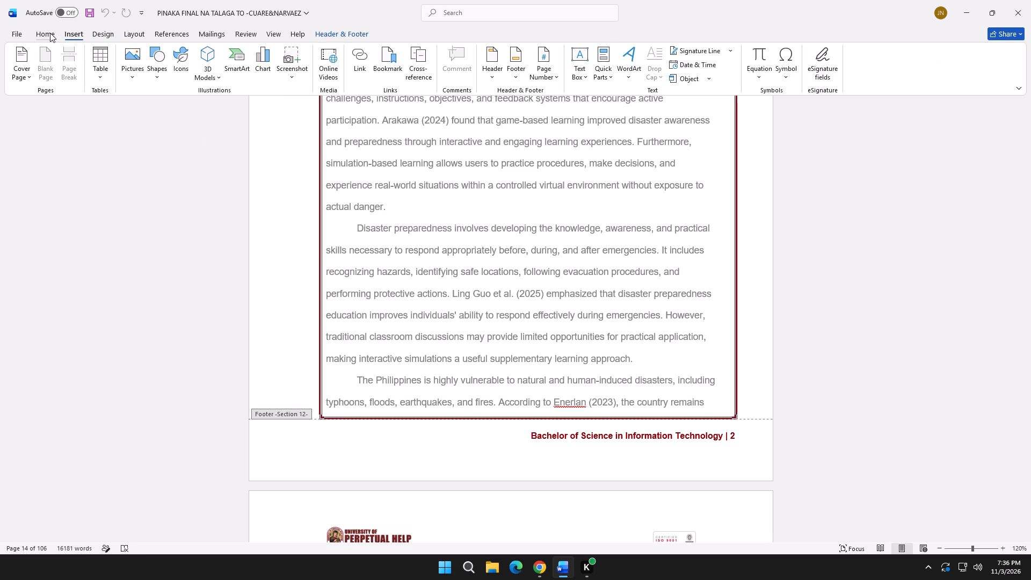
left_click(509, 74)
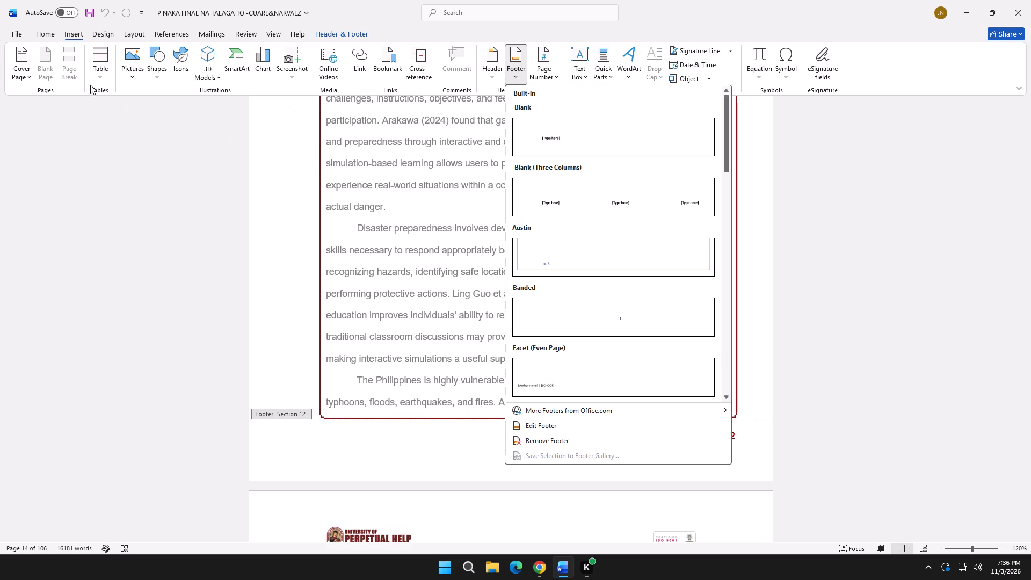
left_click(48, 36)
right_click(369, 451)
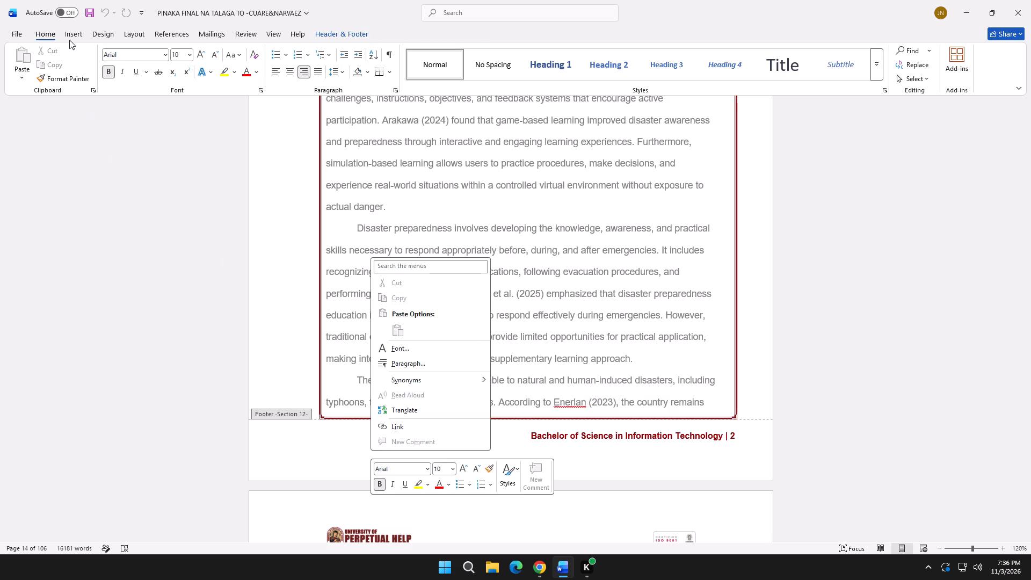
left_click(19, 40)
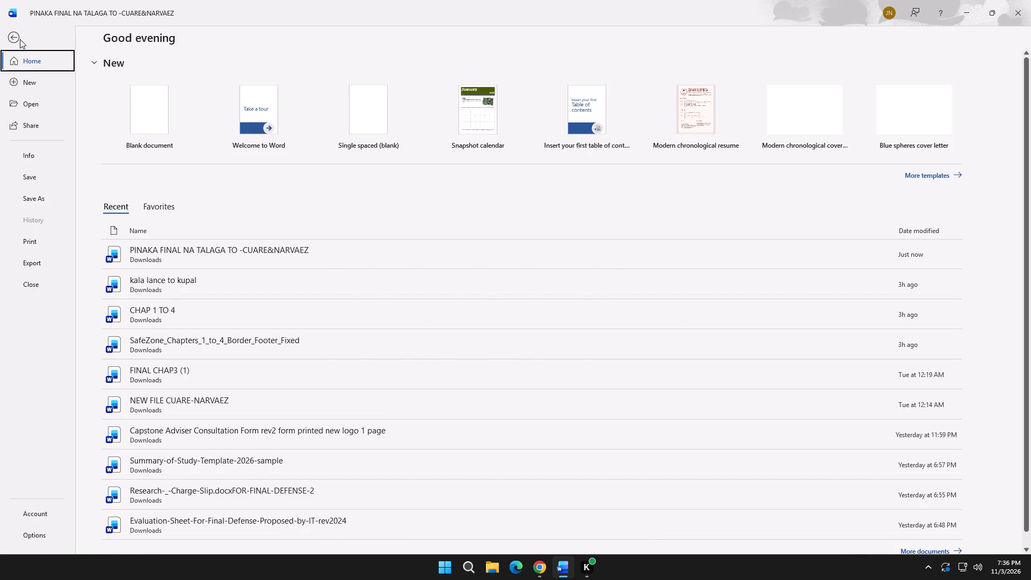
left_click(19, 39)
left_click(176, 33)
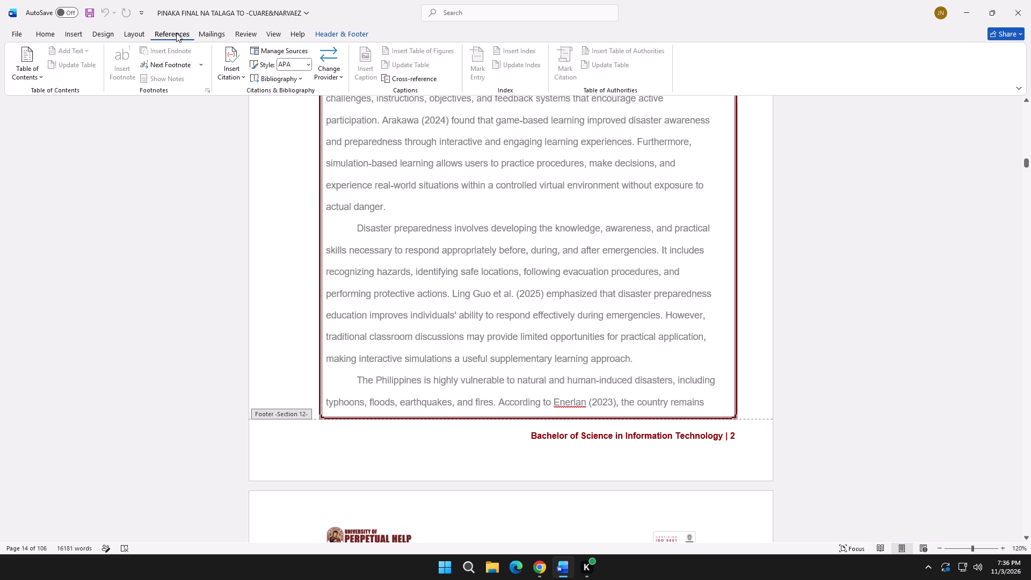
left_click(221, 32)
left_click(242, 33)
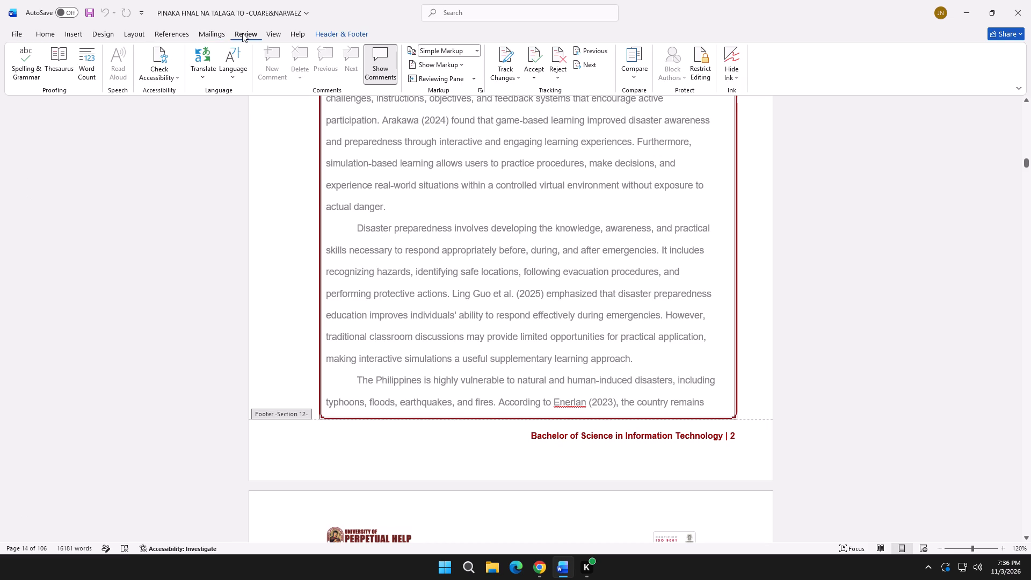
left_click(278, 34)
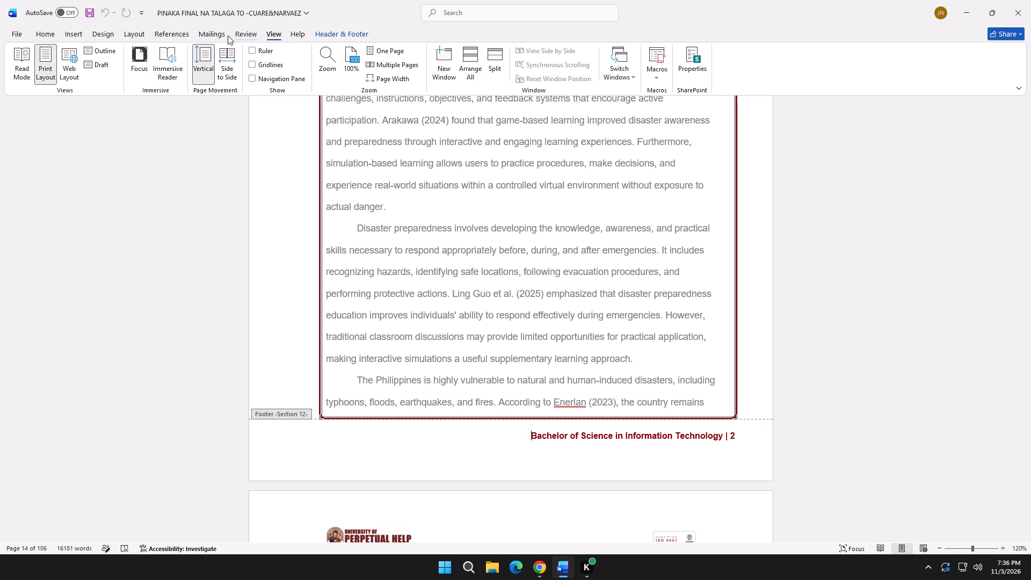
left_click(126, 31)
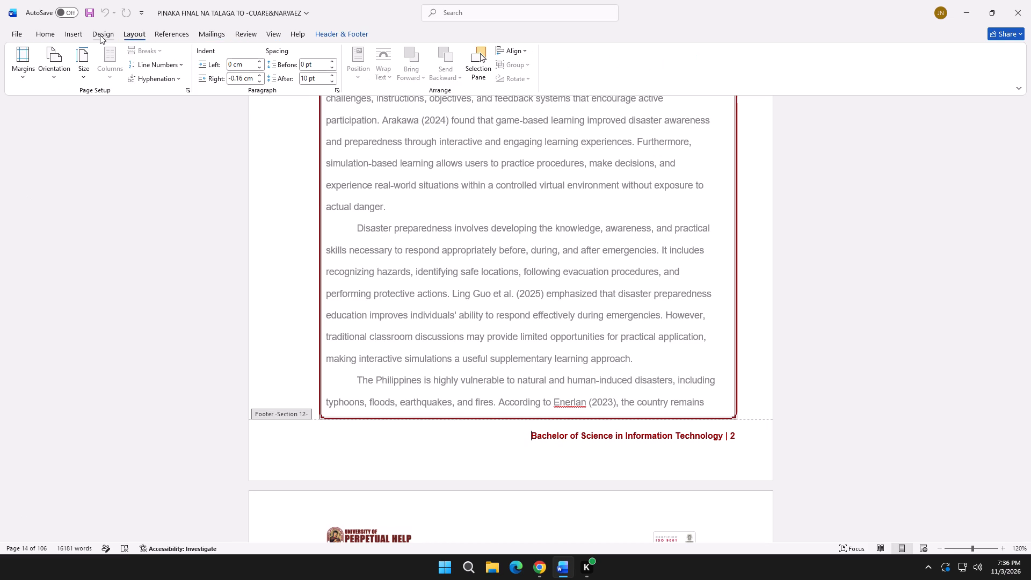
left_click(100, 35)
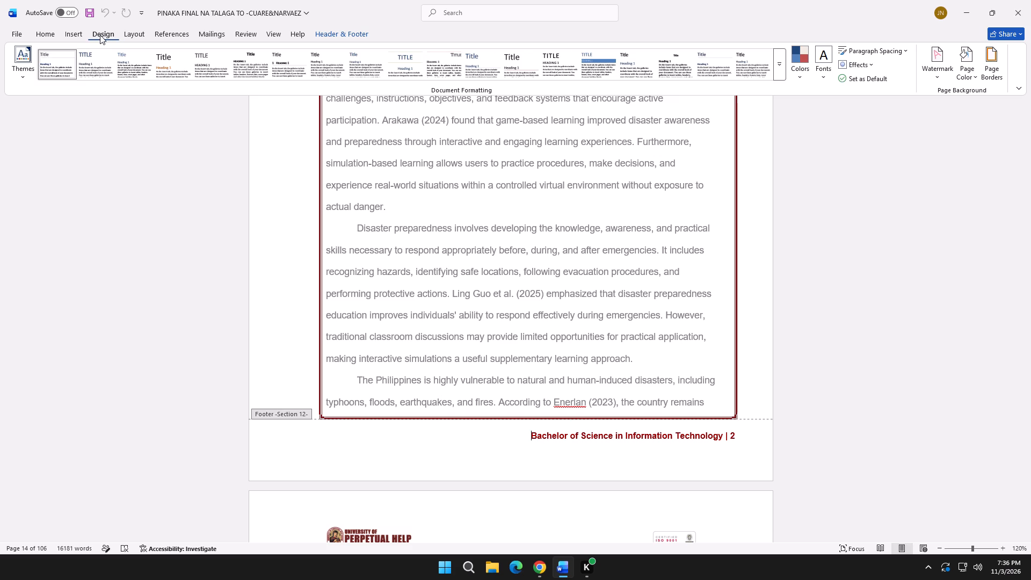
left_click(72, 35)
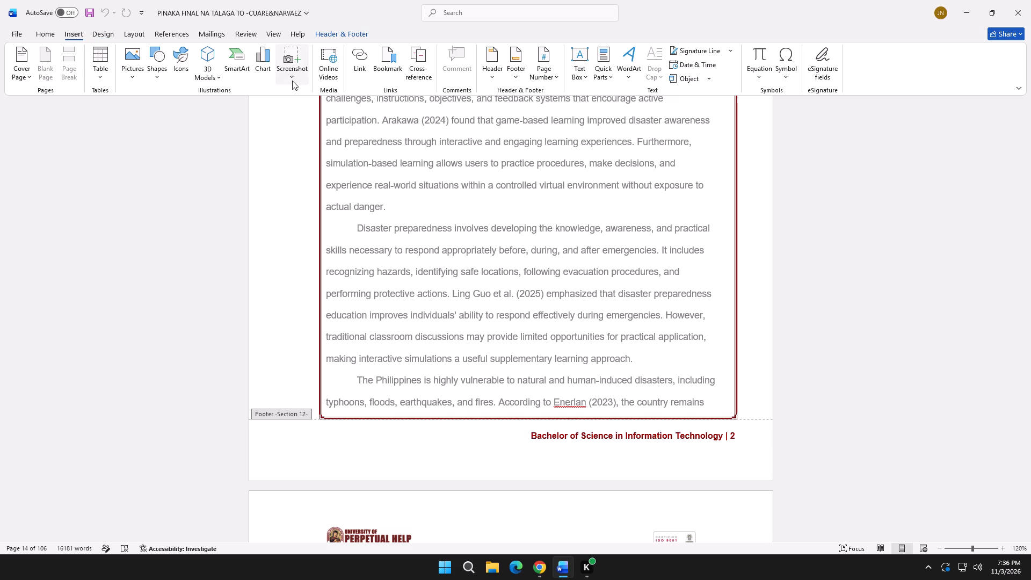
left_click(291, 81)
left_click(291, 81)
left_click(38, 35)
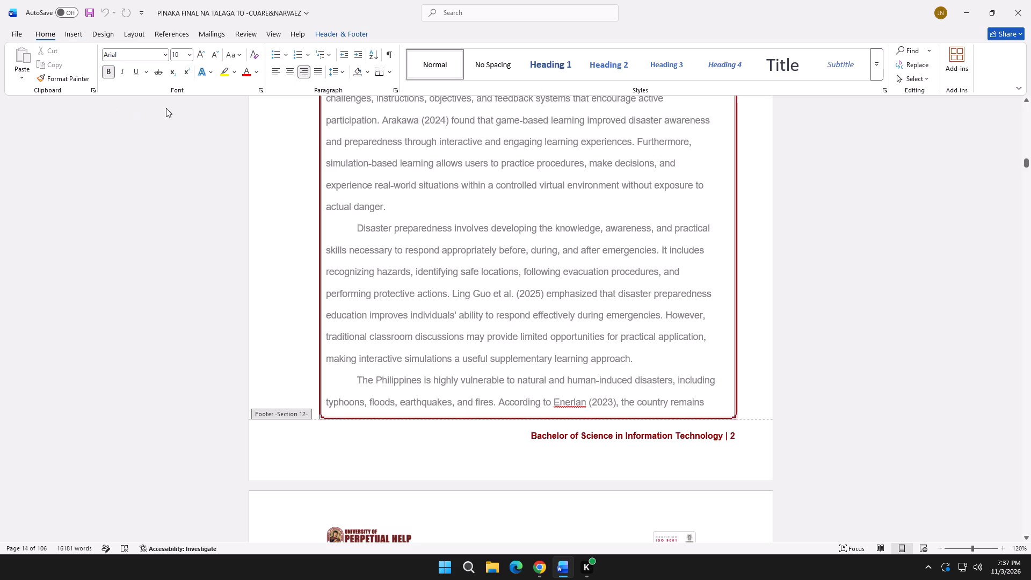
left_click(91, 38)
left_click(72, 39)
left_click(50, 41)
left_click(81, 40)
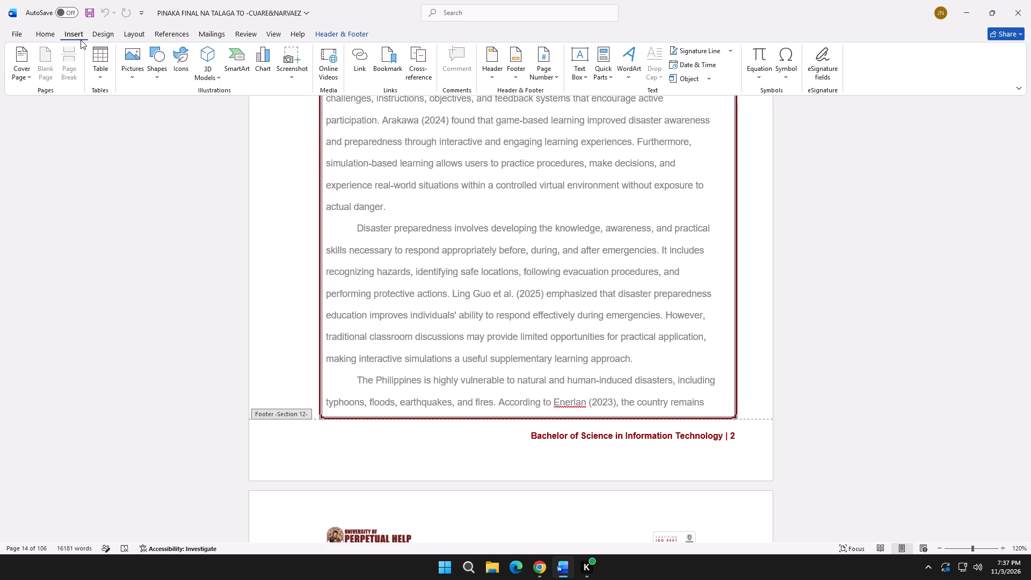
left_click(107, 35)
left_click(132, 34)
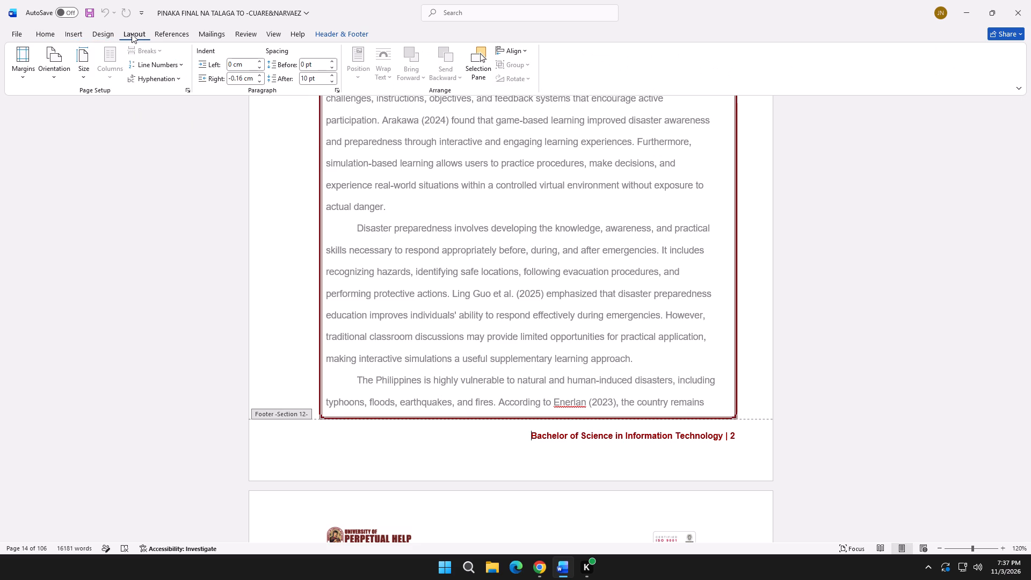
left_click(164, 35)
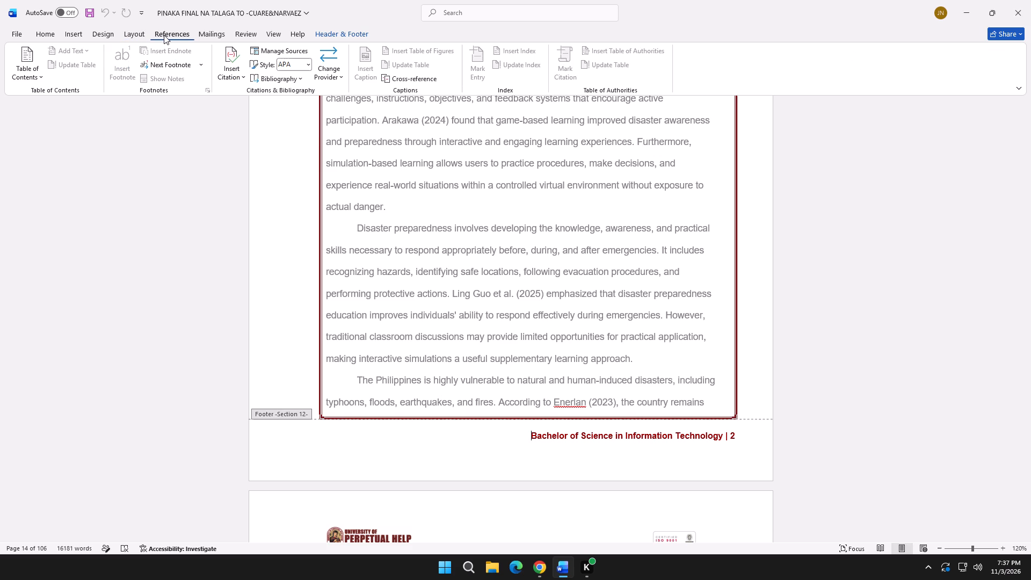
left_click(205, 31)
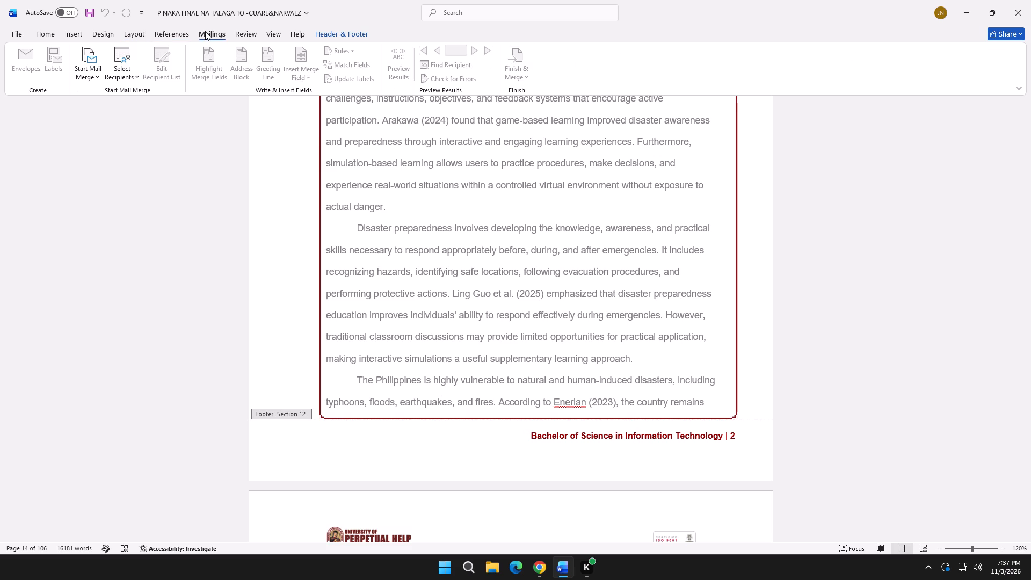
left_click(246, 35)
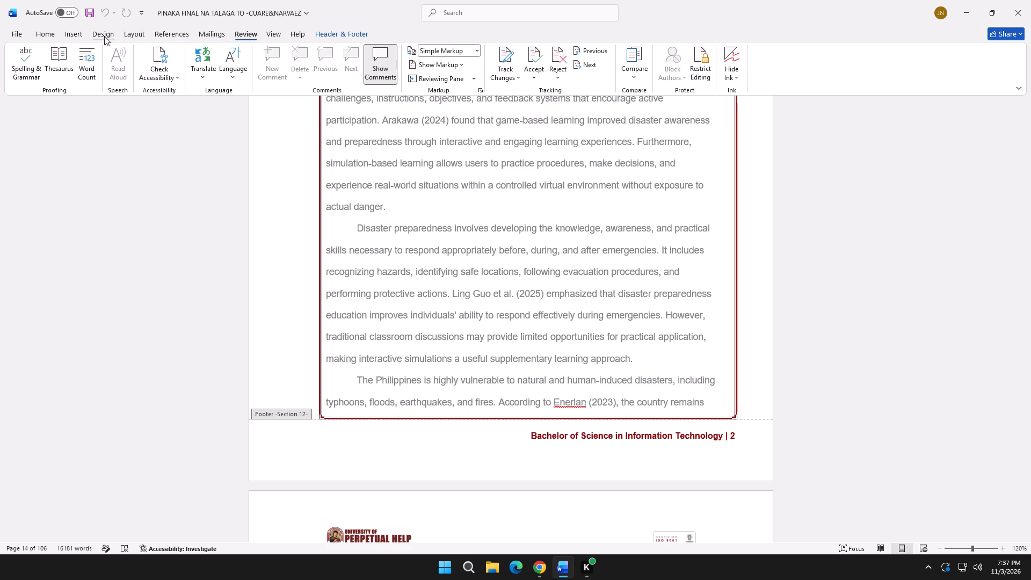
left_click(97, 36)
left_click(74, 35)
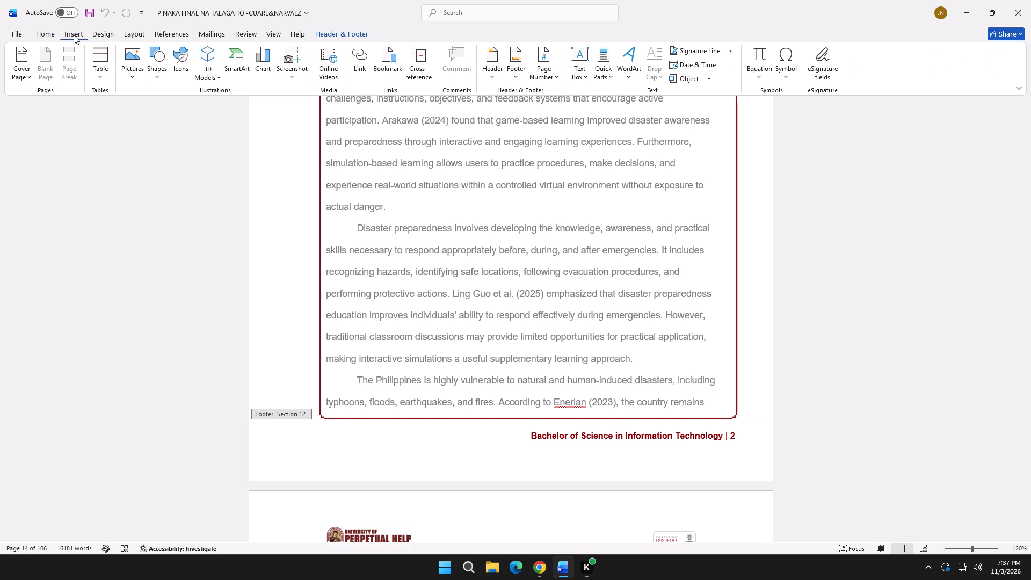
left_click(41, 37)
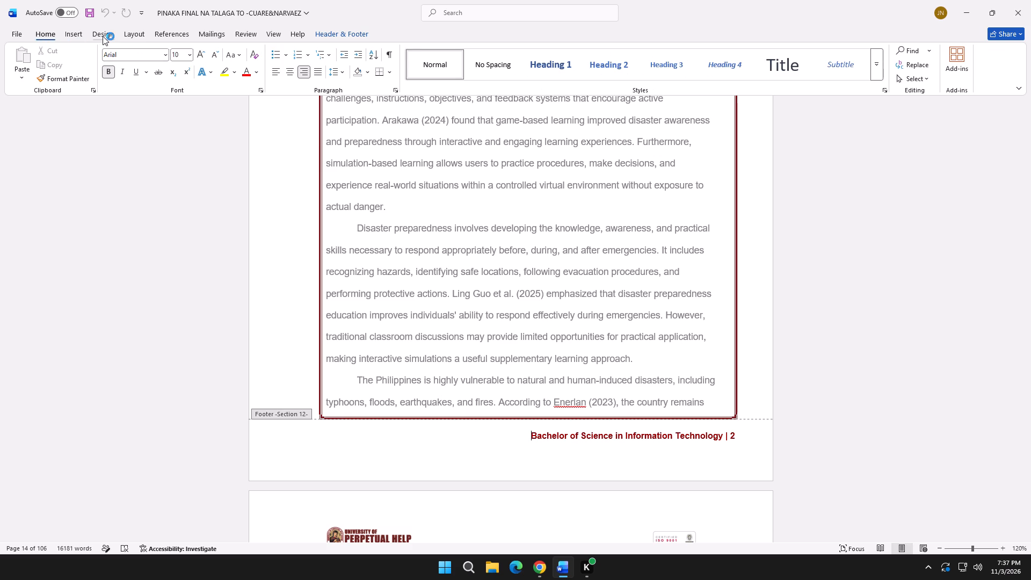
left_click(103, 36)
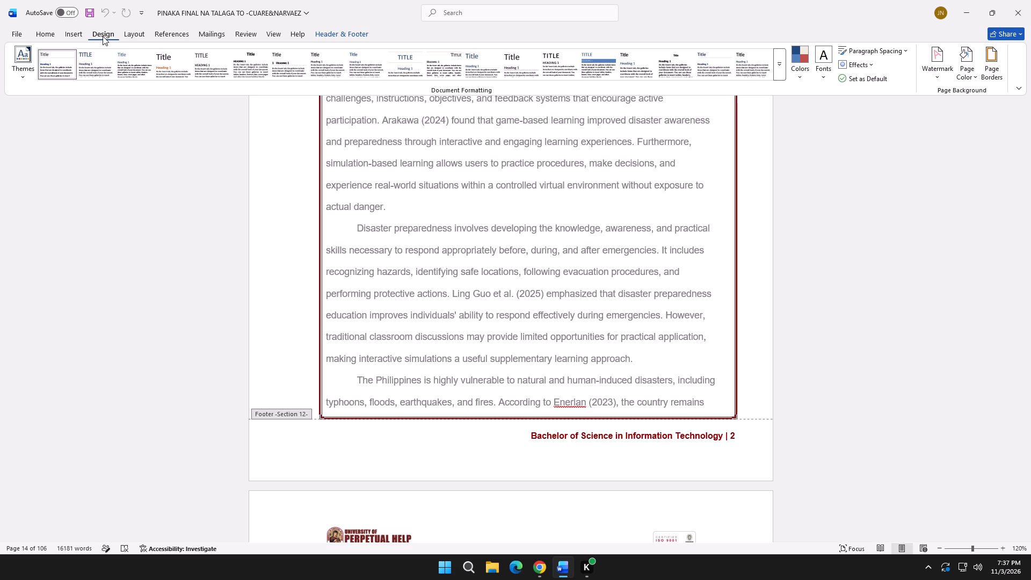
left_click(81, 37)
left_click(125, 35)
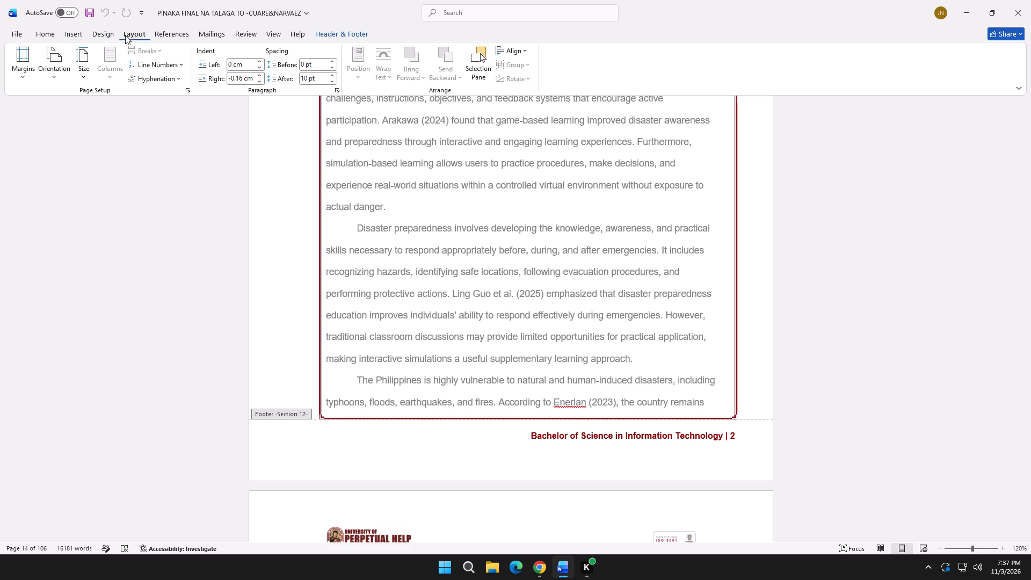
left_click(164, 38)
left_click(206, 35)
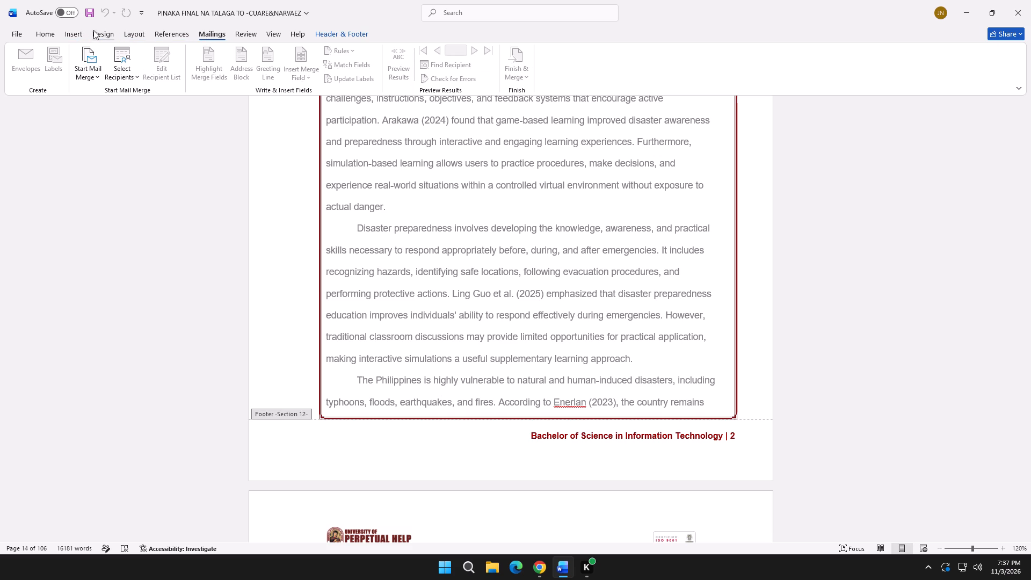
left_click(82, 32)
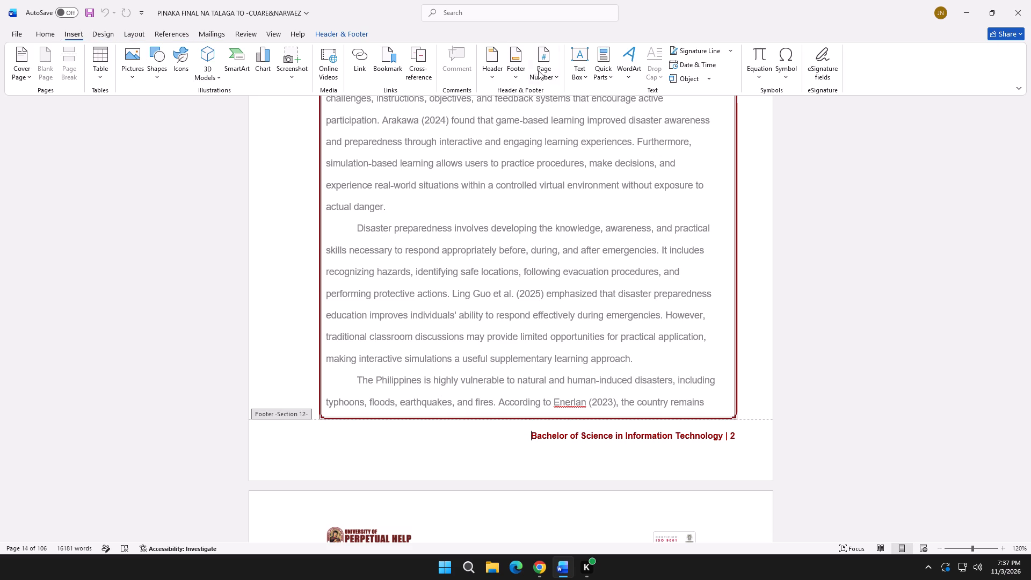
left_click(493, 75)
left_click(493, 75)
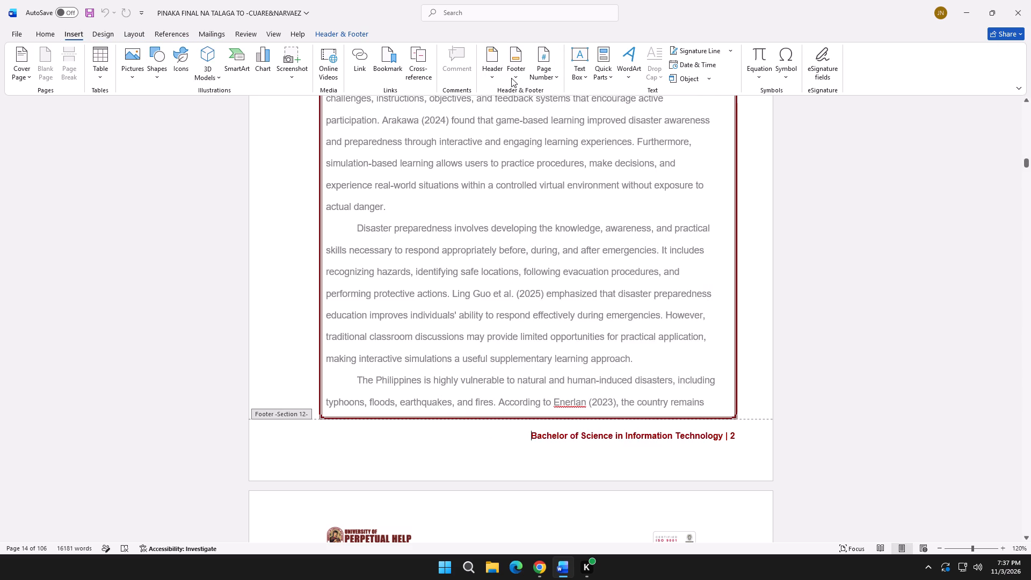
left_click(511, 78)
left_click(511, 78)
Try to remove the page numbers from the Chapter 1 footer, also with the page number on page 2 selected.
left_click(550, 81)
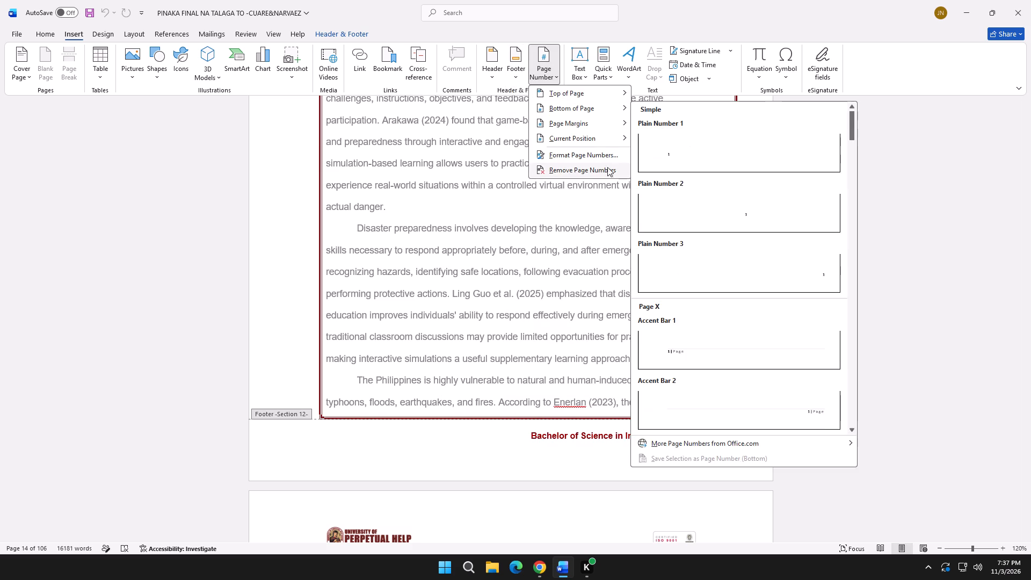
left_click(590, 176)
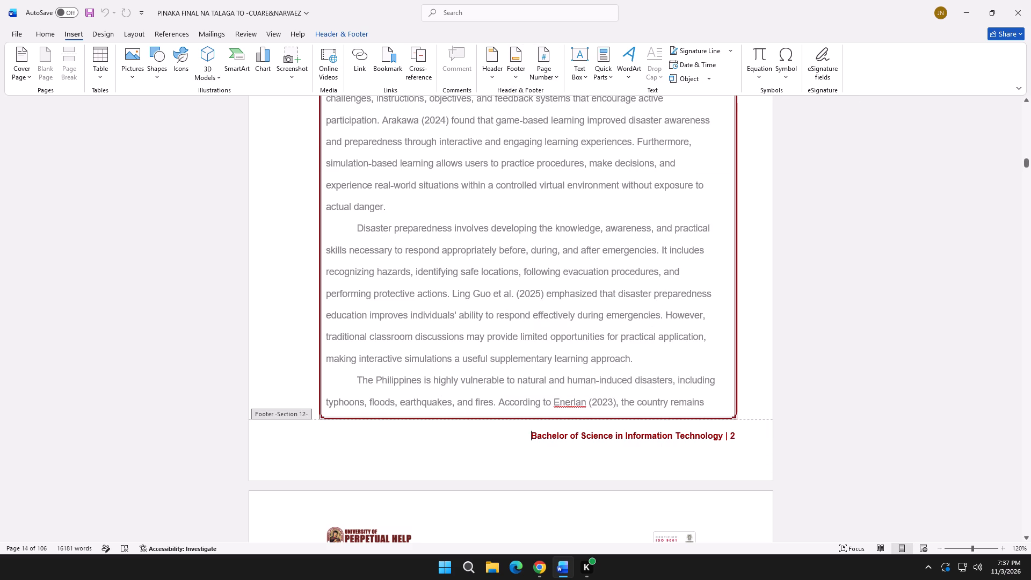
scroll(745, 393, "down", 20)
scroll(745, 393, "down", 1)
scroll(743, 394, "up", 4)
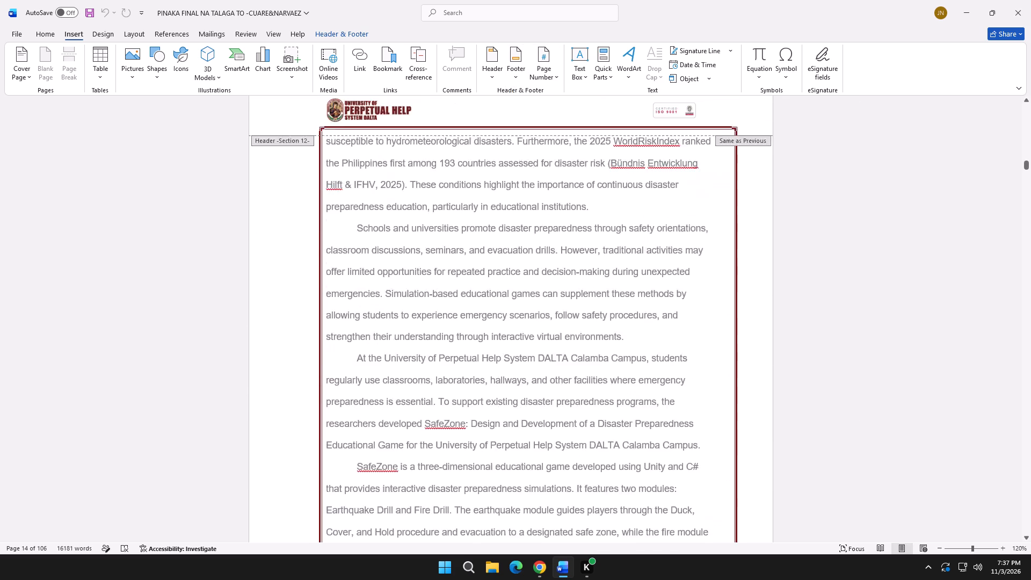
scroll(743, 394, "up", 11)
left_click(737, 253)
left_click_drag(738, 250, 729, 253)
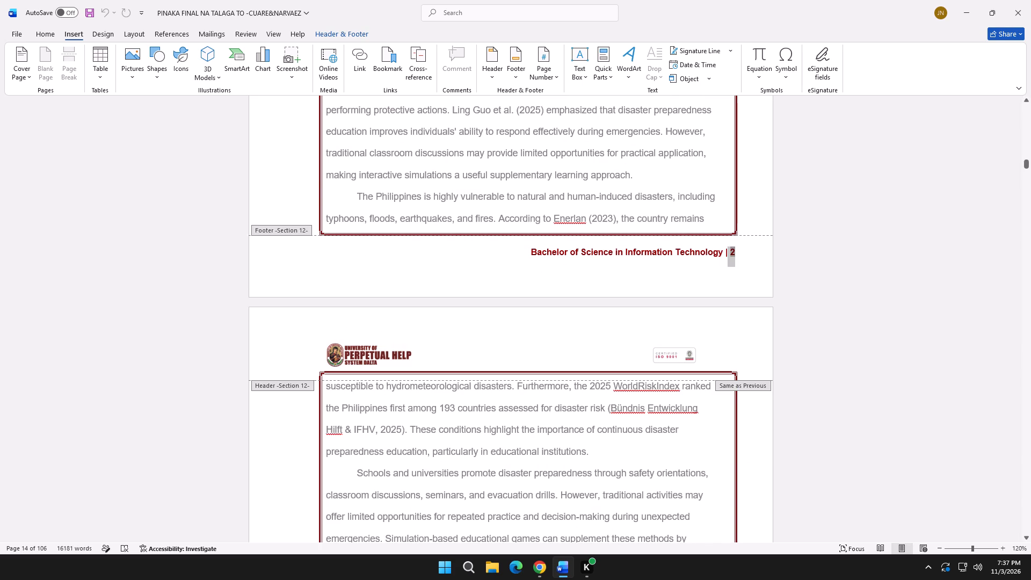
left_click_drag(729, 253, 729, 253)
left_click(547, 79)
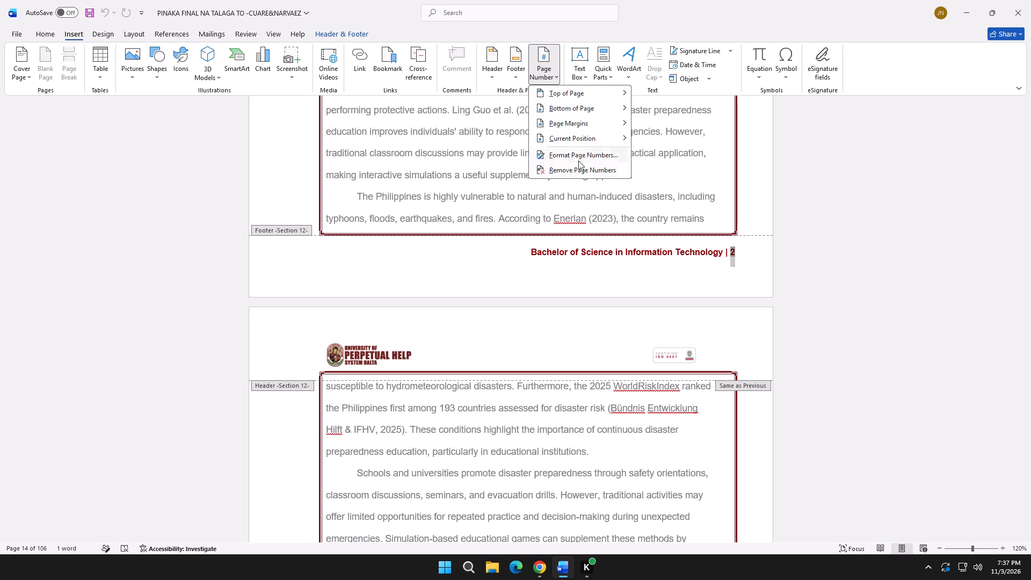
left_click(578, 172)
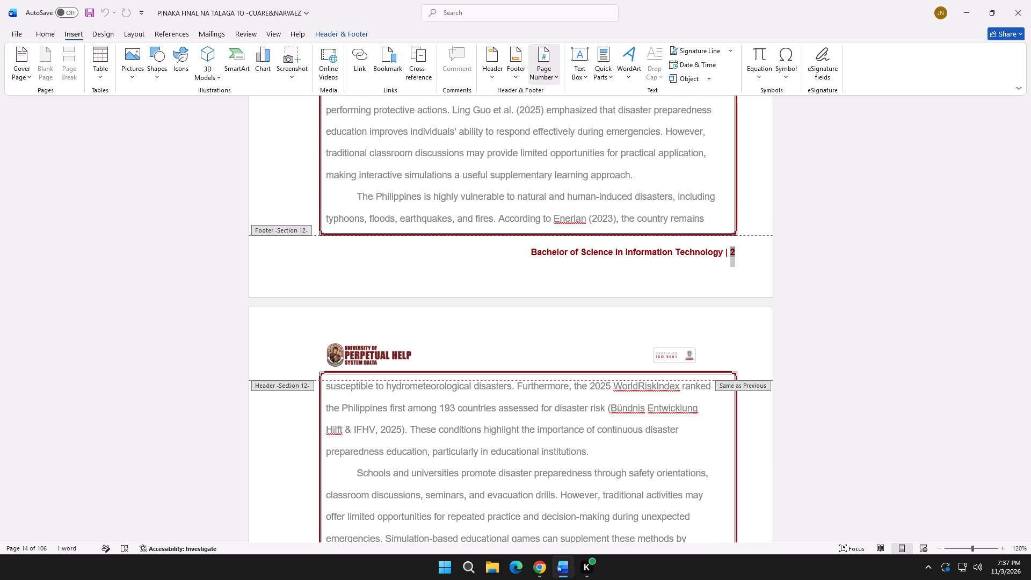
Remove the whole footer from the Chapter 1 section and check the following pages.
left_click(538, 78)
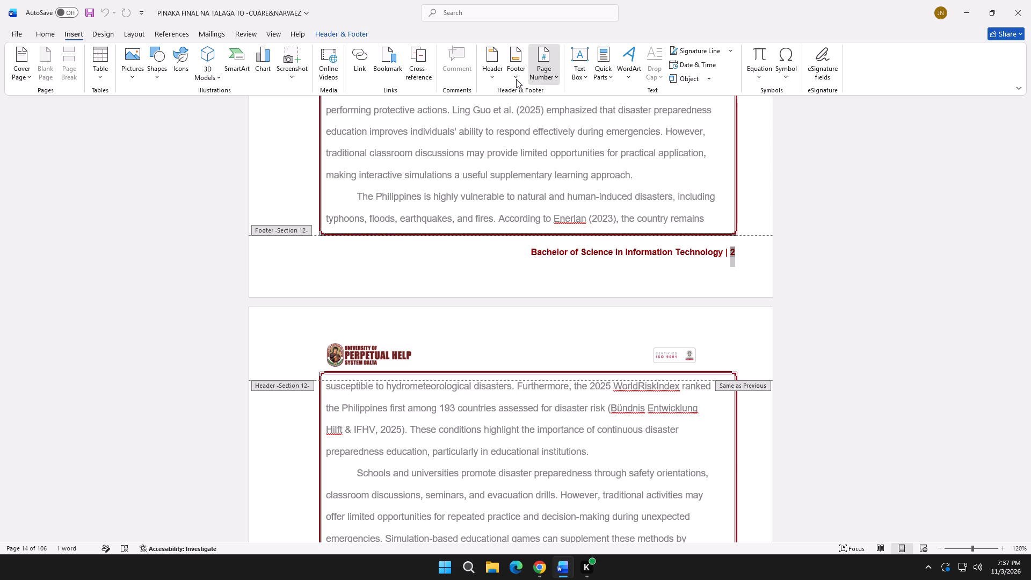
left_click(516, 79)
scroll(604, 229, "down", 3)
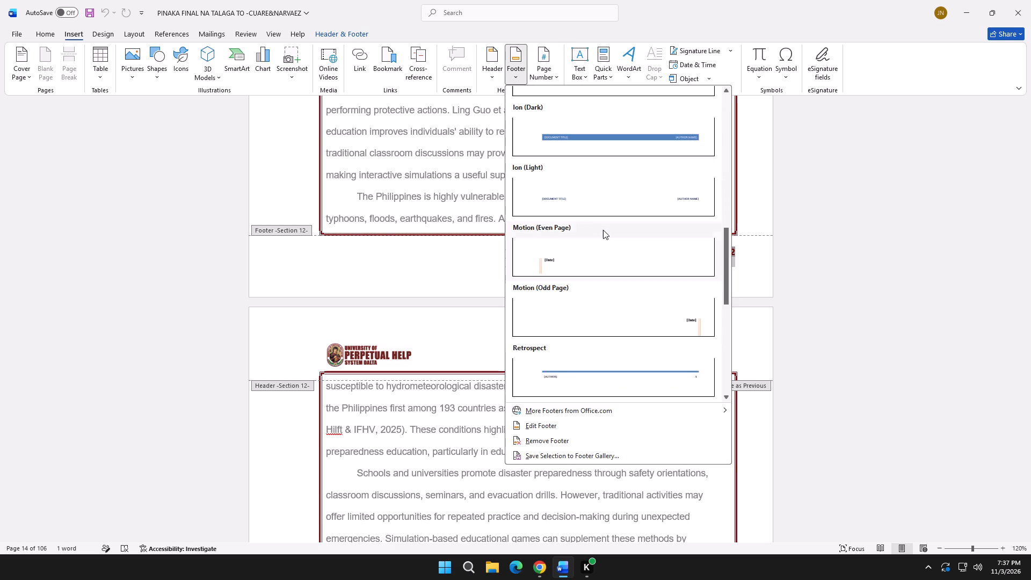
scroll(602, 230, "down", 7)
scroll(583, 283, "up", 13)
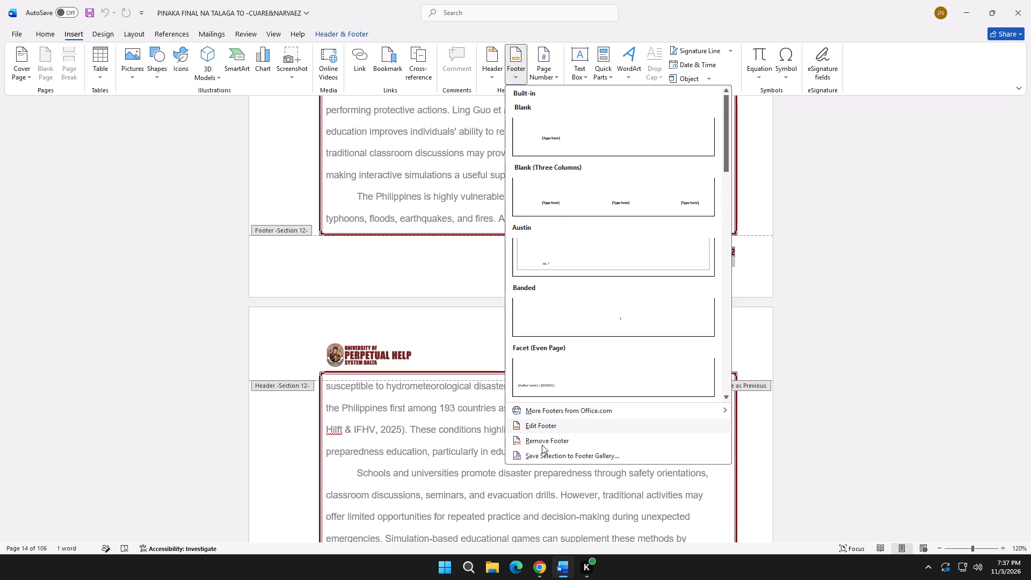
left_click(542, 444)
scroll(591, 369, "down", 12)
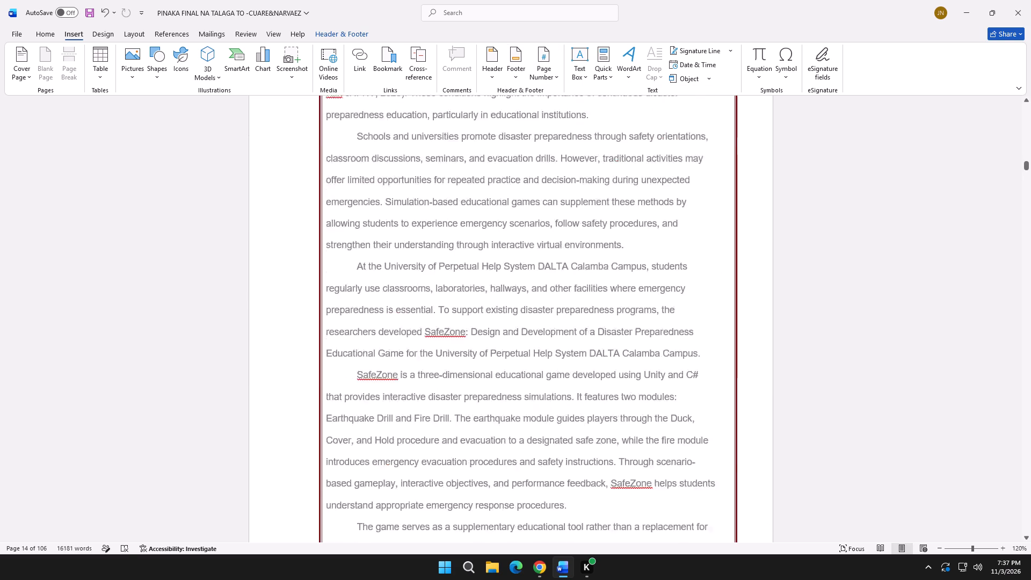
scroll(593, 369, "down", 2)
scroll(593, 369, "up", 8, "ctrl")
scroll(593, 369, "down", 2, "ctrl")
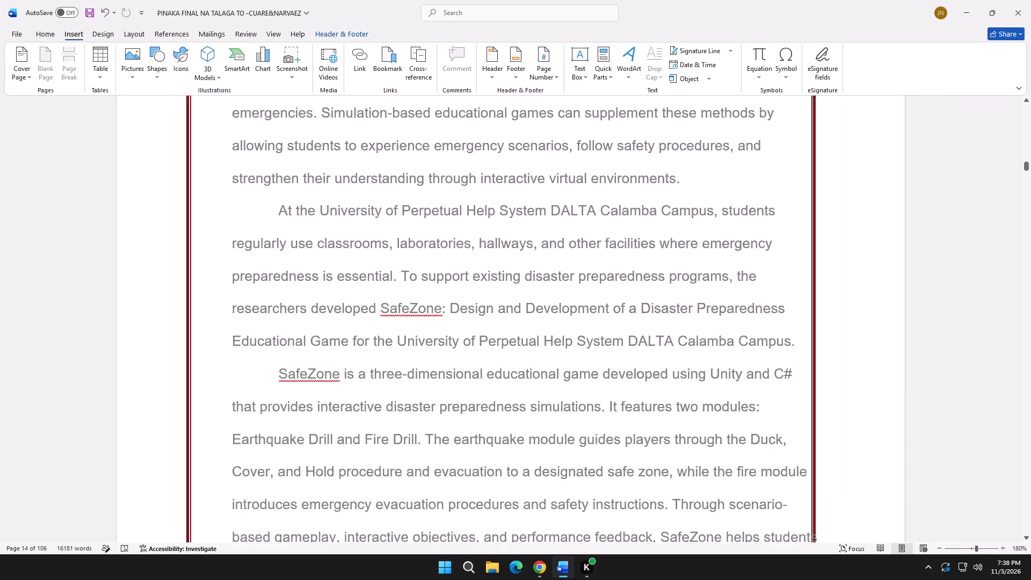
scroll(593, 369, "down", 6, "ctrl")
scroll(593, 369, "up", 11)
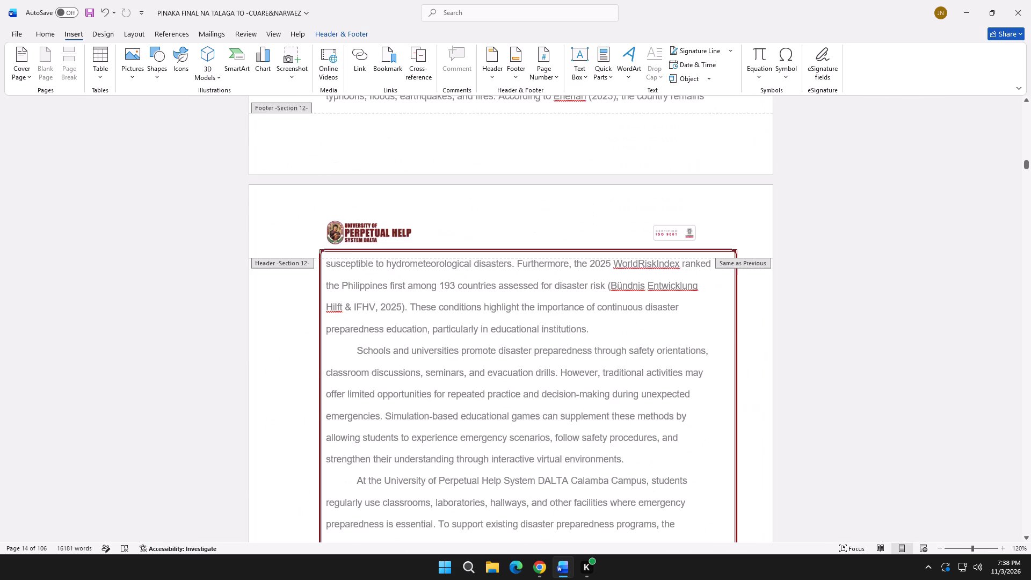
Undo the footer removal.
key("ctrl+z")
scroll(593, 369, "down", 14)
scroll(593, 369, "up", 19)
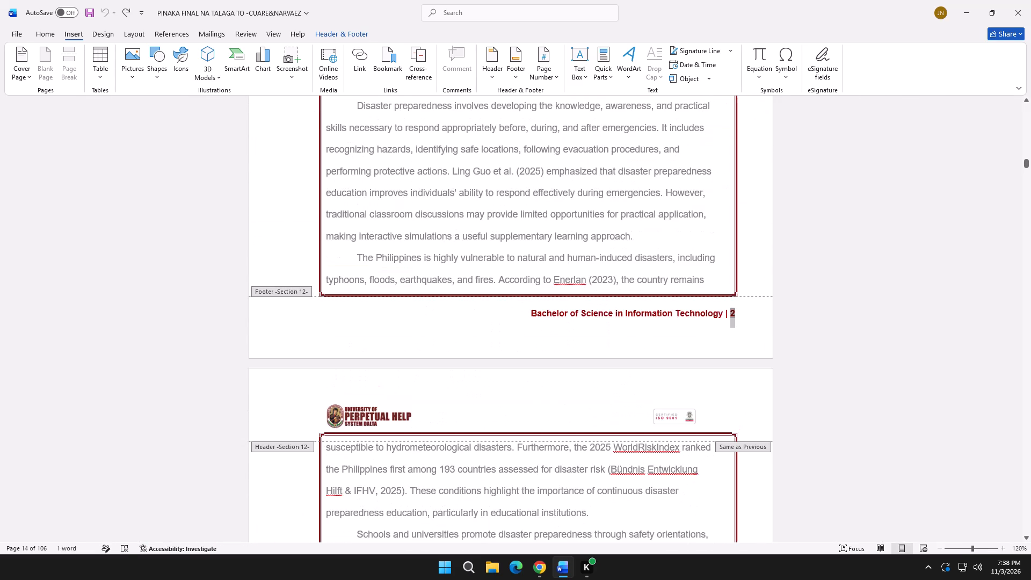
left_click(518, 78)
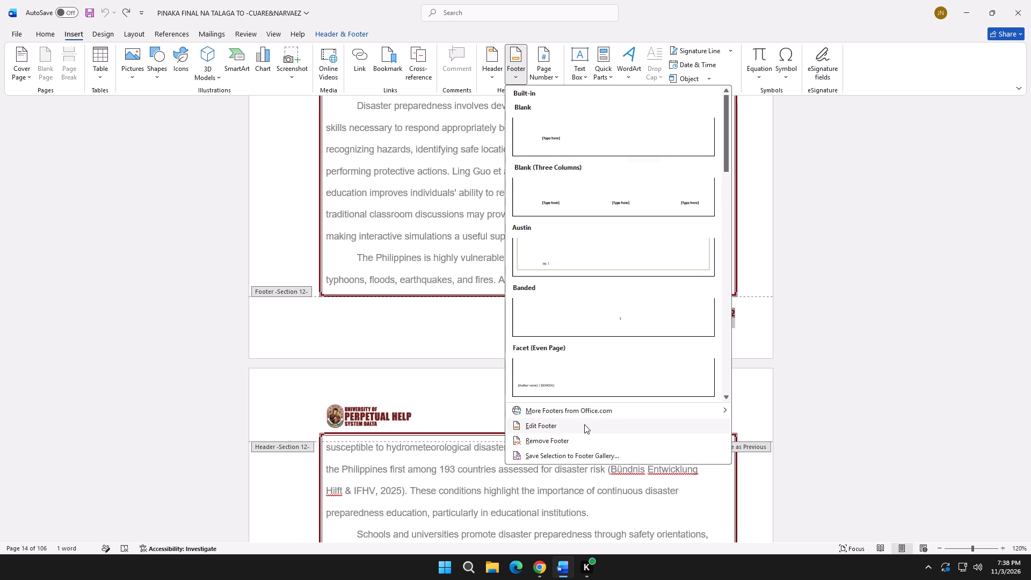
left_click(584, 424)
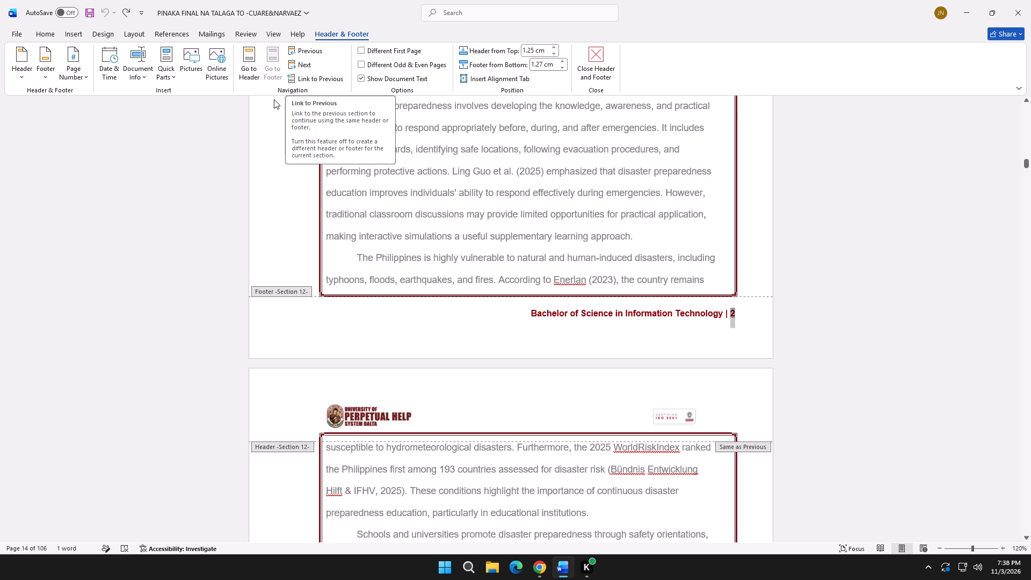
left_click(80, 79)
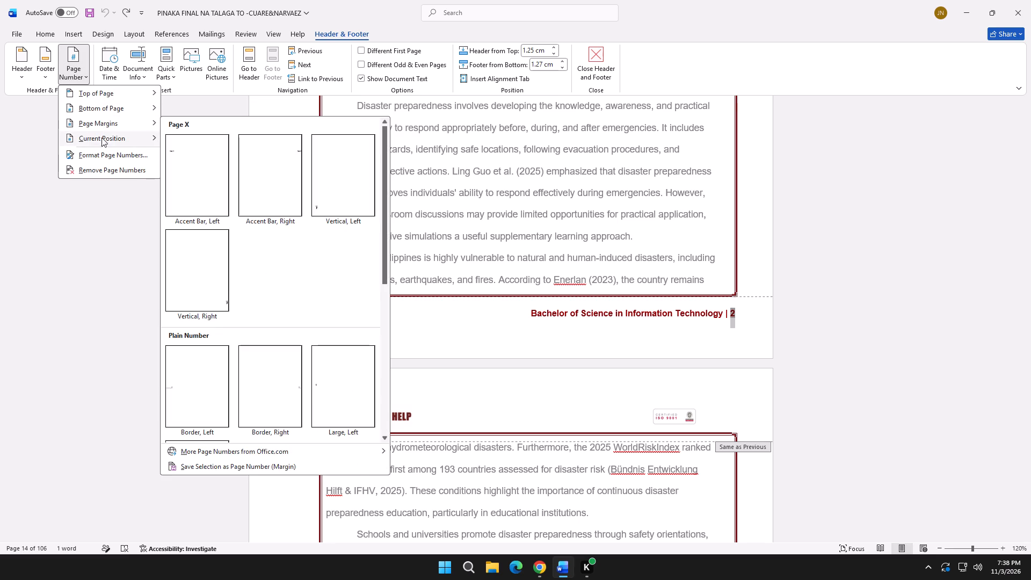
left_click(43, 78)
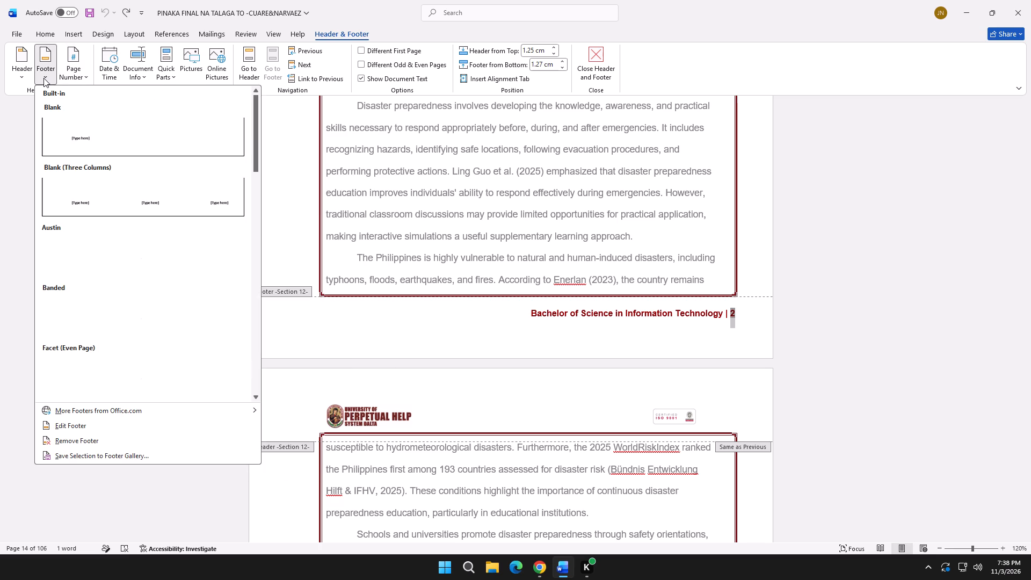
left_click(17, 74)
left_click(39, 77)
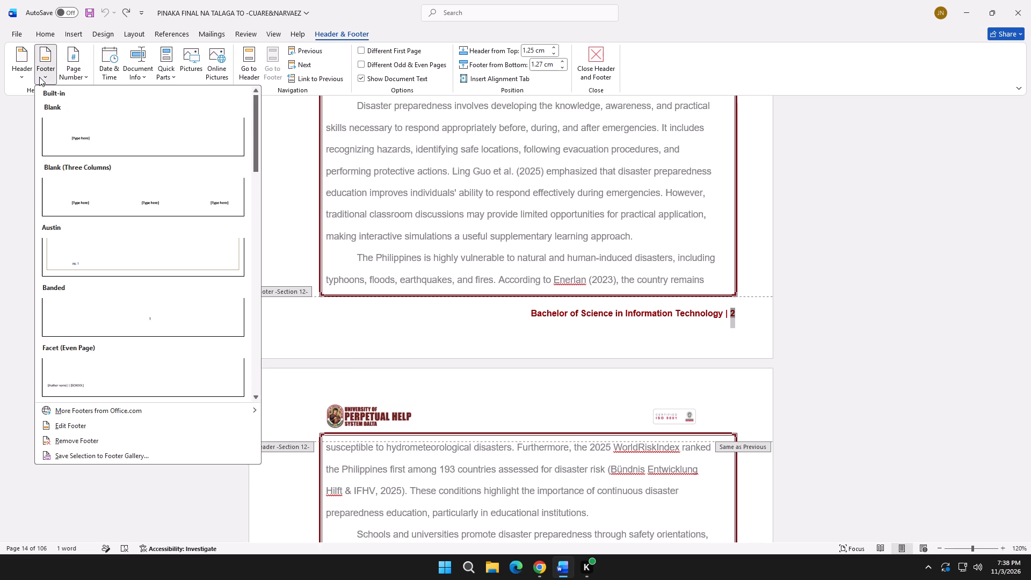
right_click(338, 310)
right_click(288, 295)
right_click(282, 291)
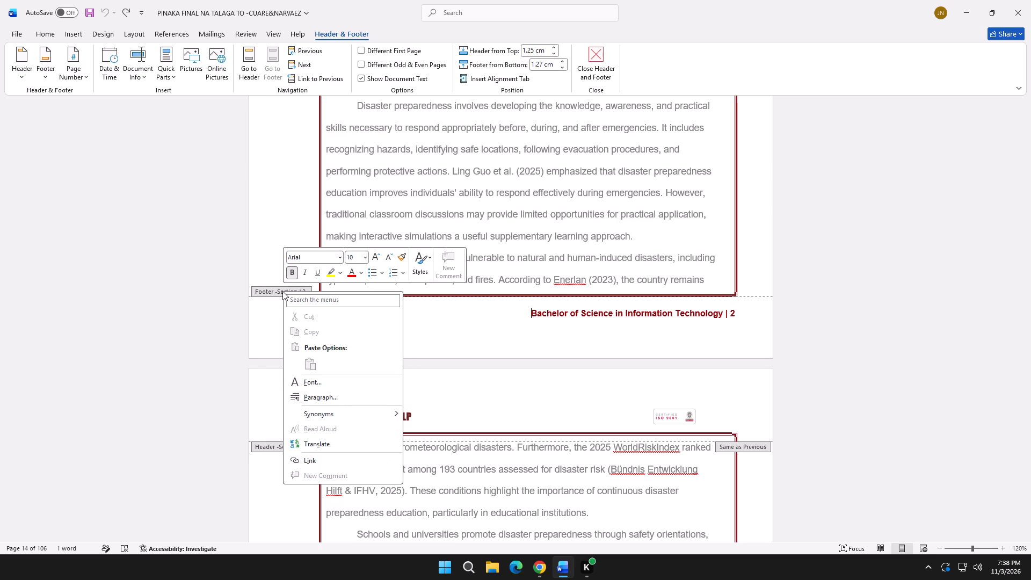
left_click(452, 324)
Close header and footer editing to return to the thesis's body text.
scroll(511, 330, "down", 15)
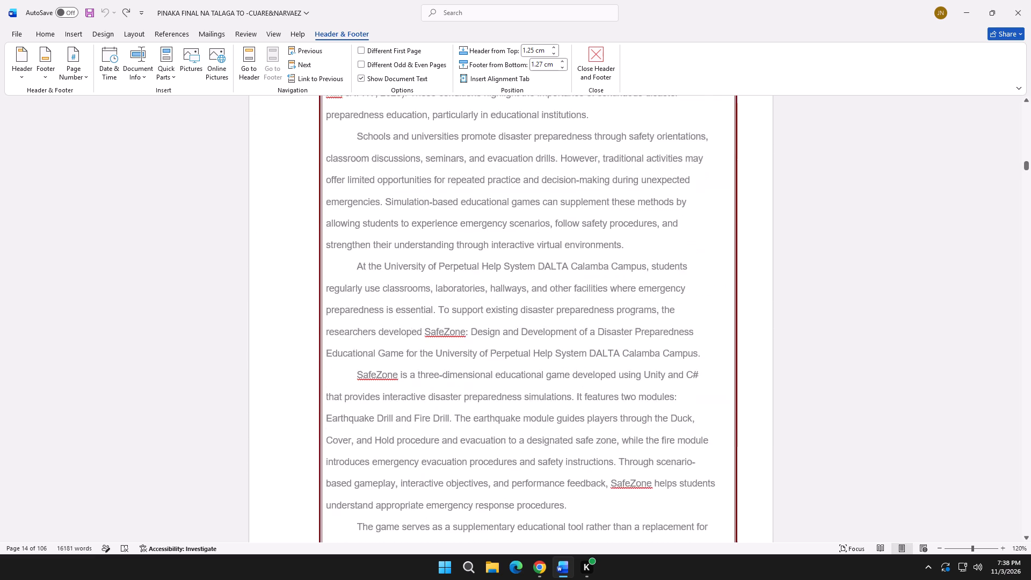
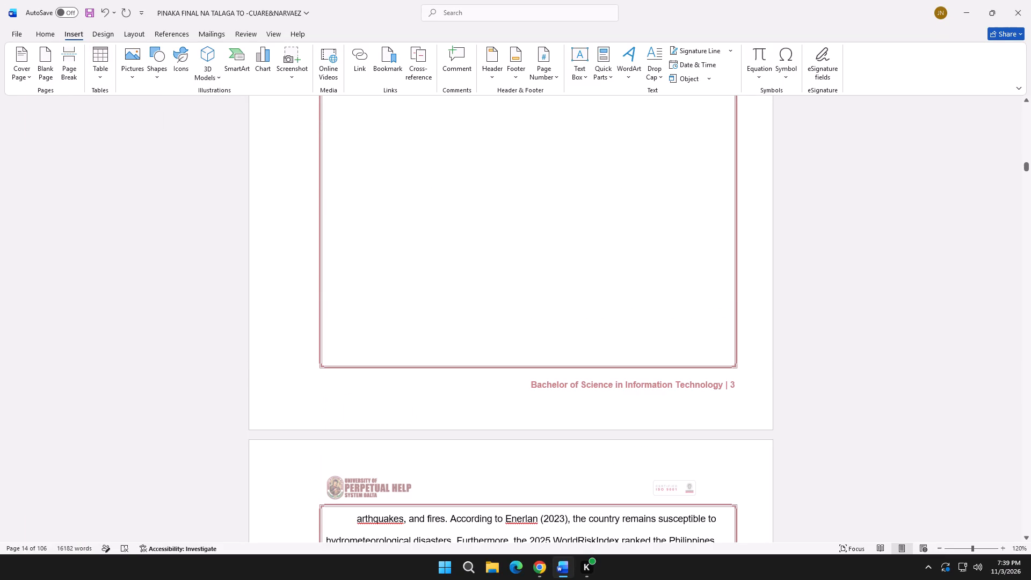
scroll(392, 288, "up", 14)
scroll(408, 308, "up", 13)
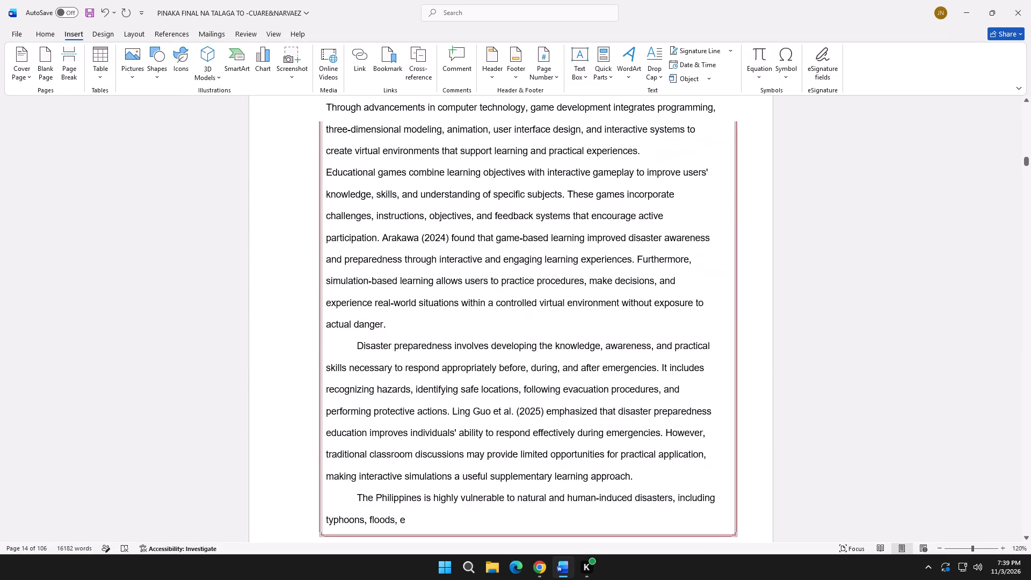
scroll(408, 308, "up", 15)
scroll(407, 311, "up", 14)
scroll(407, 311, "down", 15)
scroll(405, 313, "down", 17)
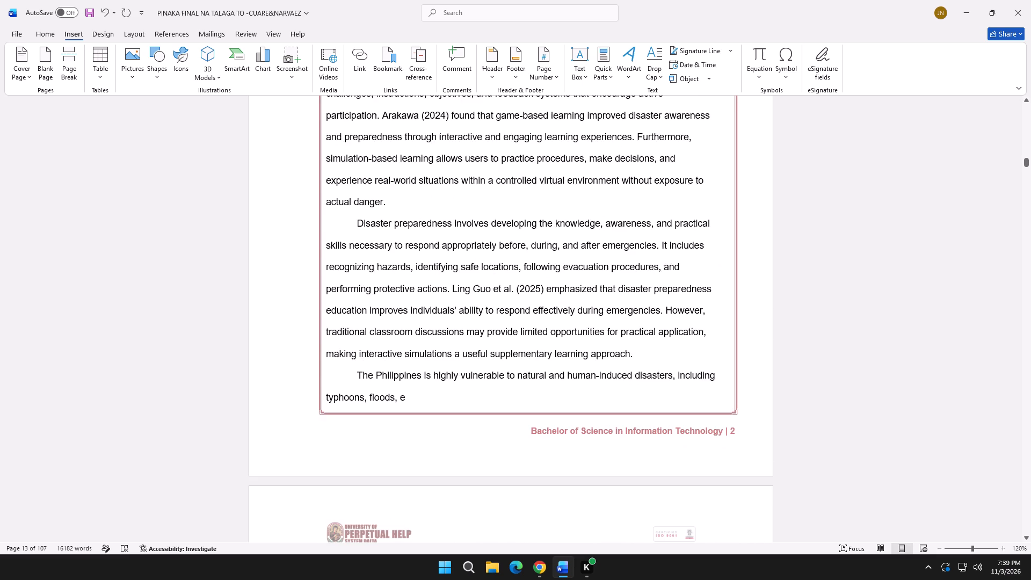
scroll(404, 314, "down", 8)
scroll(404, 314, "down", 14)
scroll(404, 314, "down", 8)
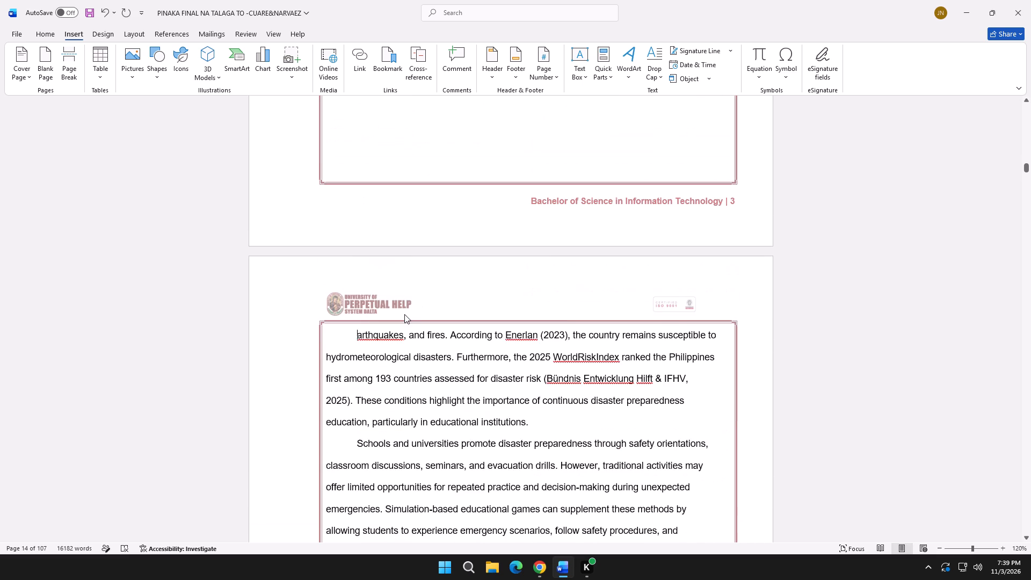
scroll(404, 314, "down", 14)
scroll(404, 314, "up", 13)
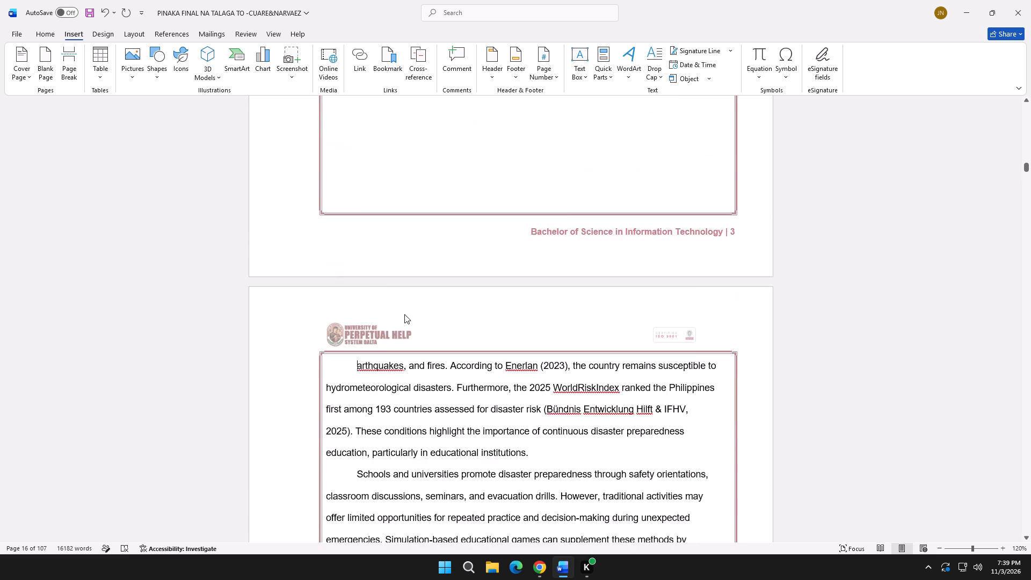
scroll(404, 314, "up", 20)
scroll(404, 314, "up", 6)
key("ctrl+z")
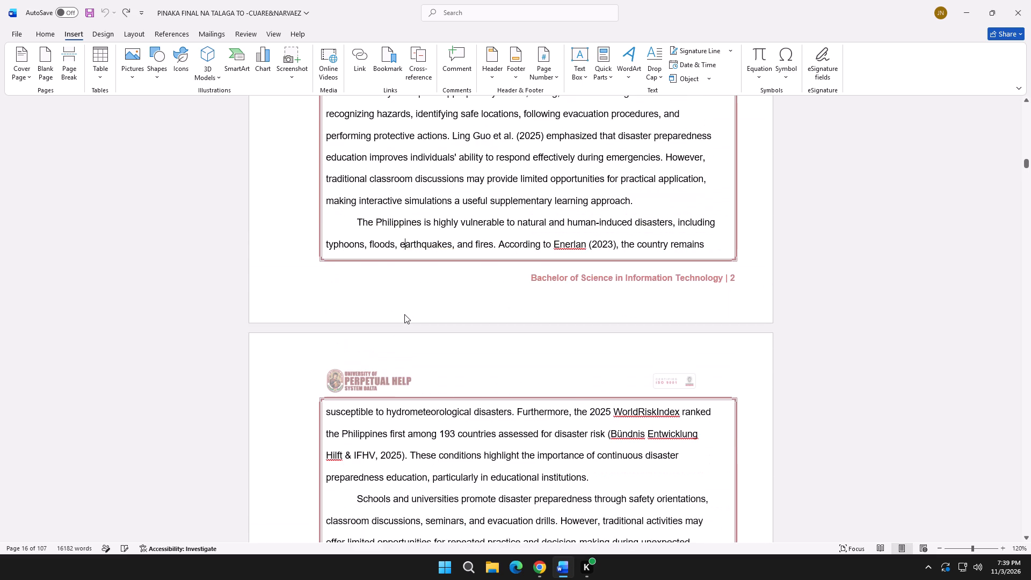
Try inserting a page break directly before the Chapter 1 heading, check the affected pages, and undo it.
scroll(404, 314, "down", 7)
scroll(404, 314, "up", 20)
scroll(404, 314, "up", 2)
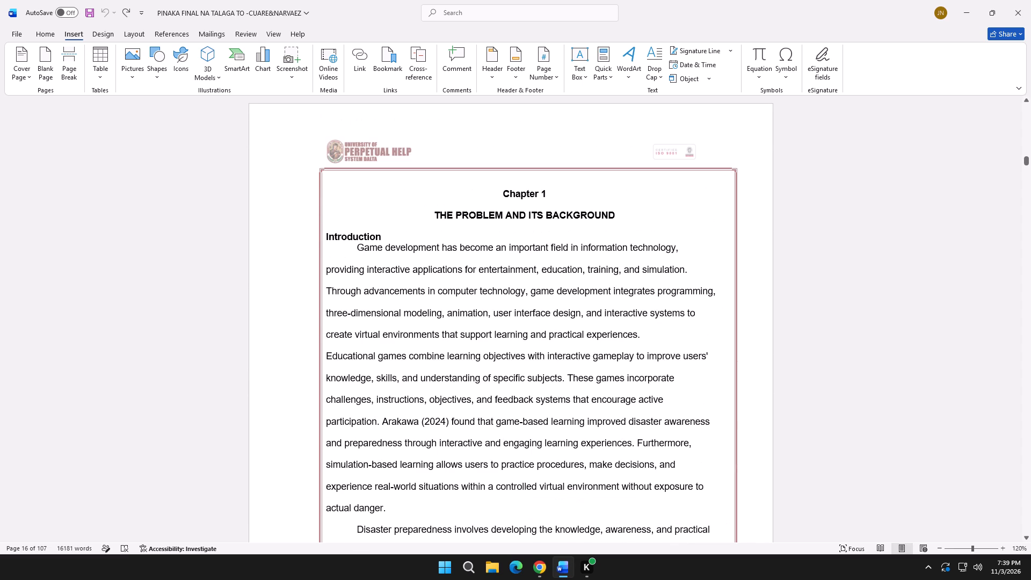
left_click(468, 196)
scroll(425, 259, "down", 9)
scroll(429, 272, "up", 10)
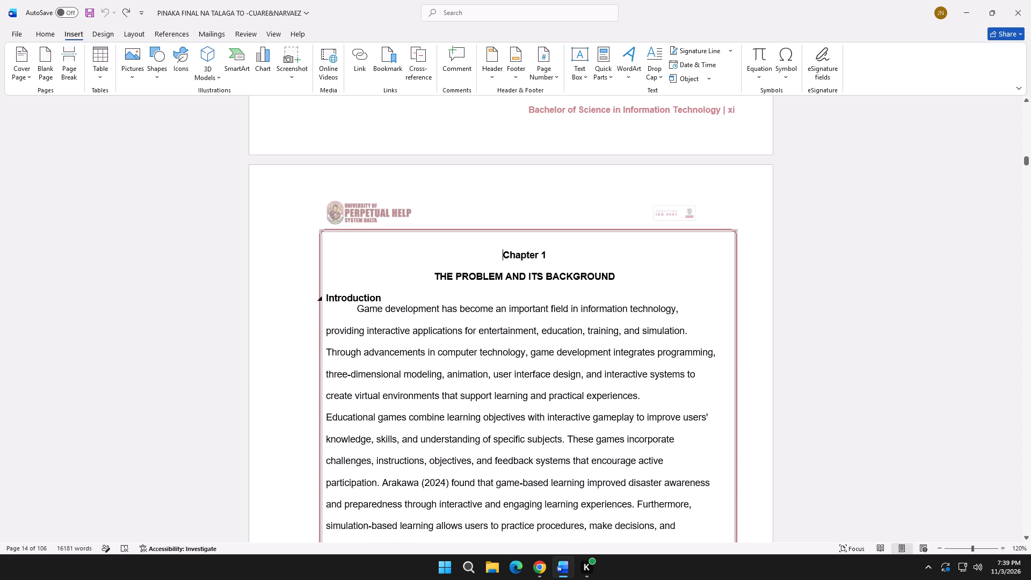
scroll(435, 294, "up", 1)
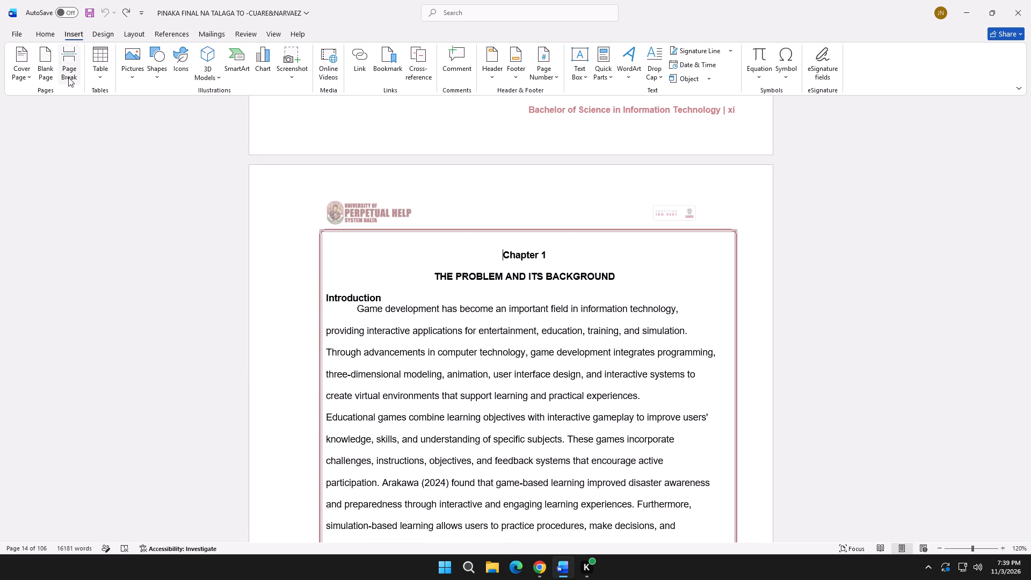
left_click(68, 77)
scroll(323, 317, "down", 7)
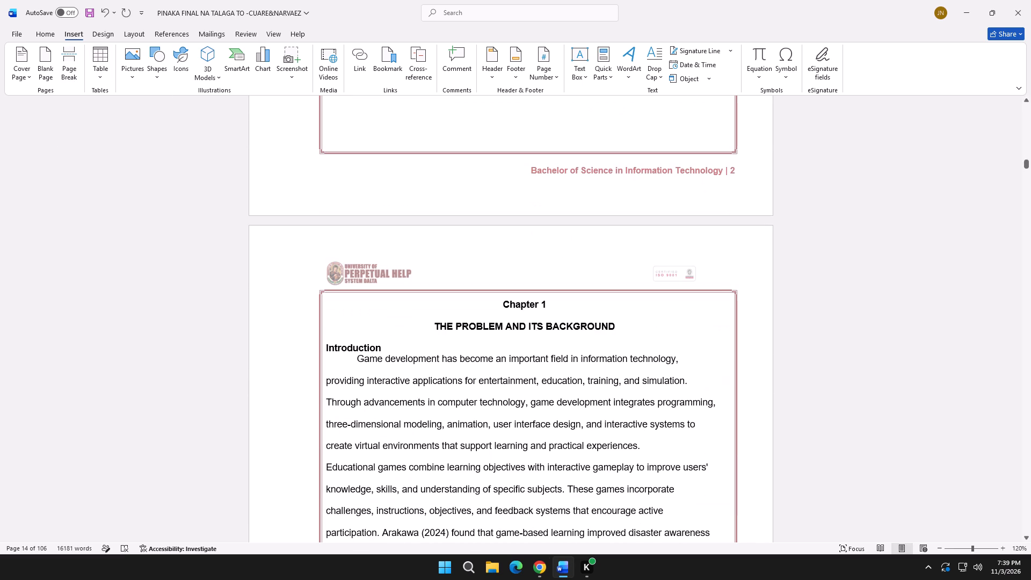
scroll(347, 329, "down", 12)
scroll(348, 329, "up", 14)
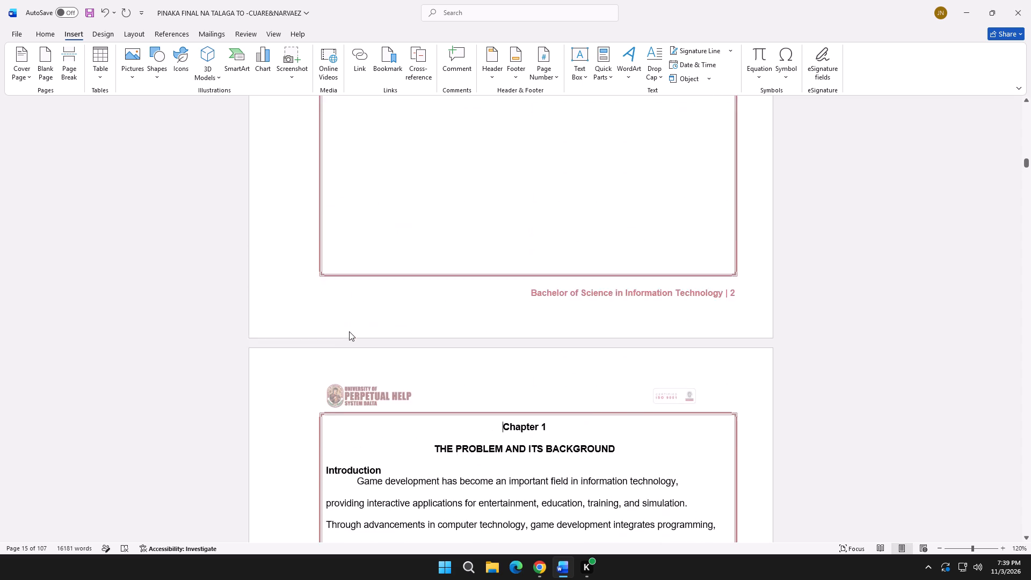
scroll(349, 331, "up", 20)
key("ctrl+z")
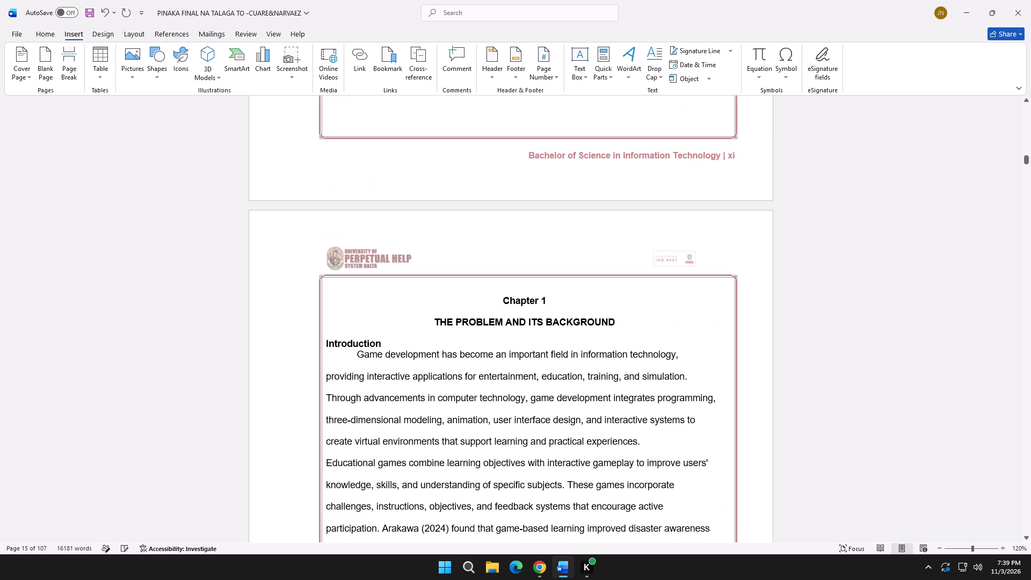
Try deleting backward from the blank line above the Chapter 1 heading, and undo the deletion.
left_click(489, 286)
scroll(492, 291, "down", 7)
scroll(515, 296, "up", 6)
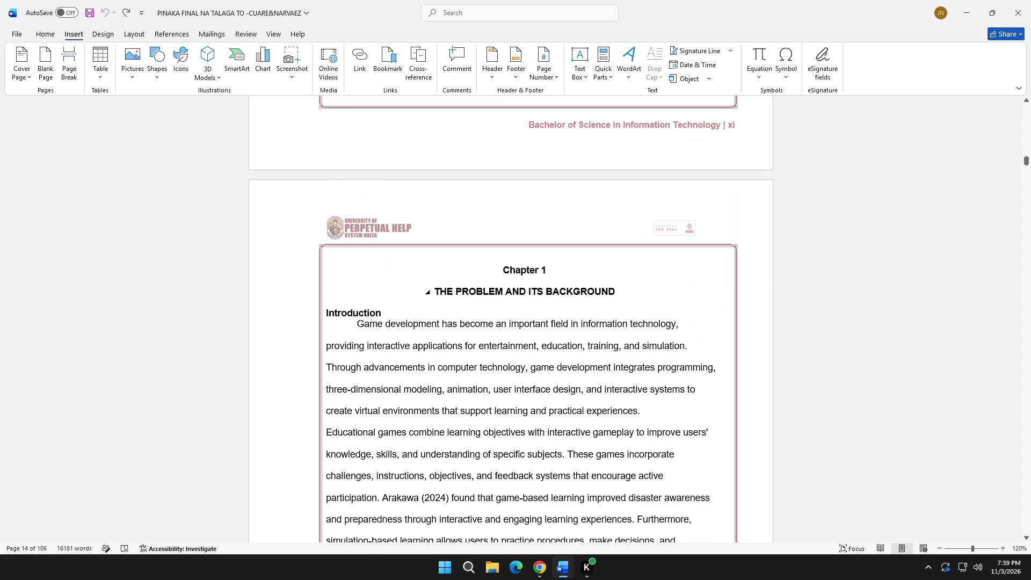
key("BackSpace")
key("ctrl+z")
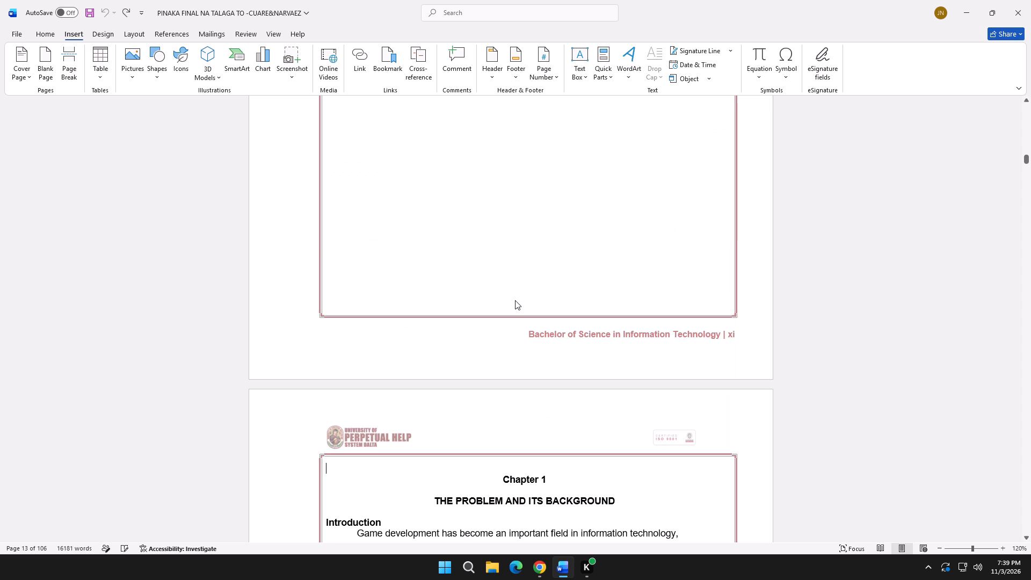
Open the footer of the first Chapter 1 page for editing.
scroll(521, 306, "down", 20)
left_click(727, 409)
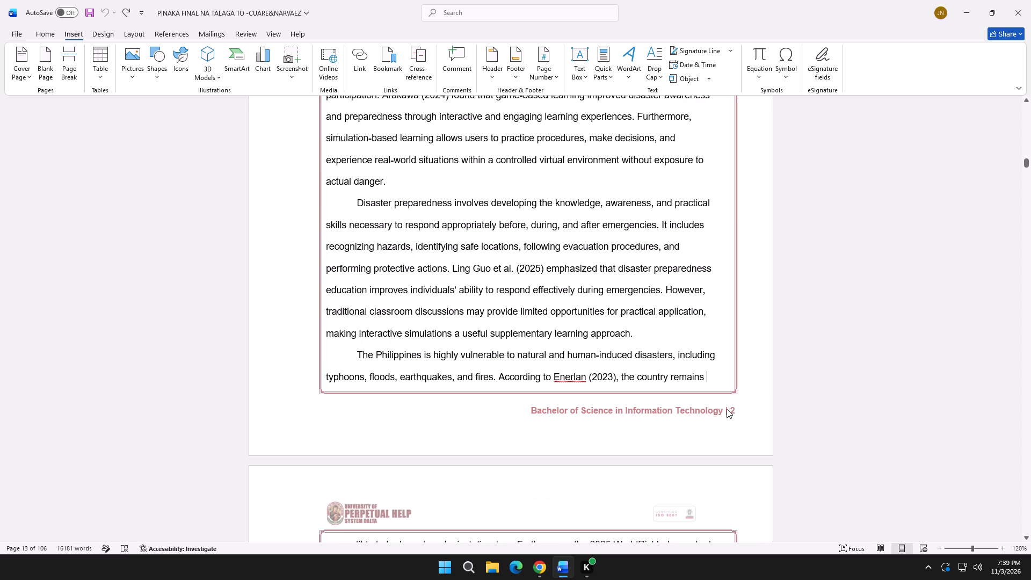
left_click(728, 412)
left_click(733, 413)
left_click(733, 413)
double_click(728, 417)
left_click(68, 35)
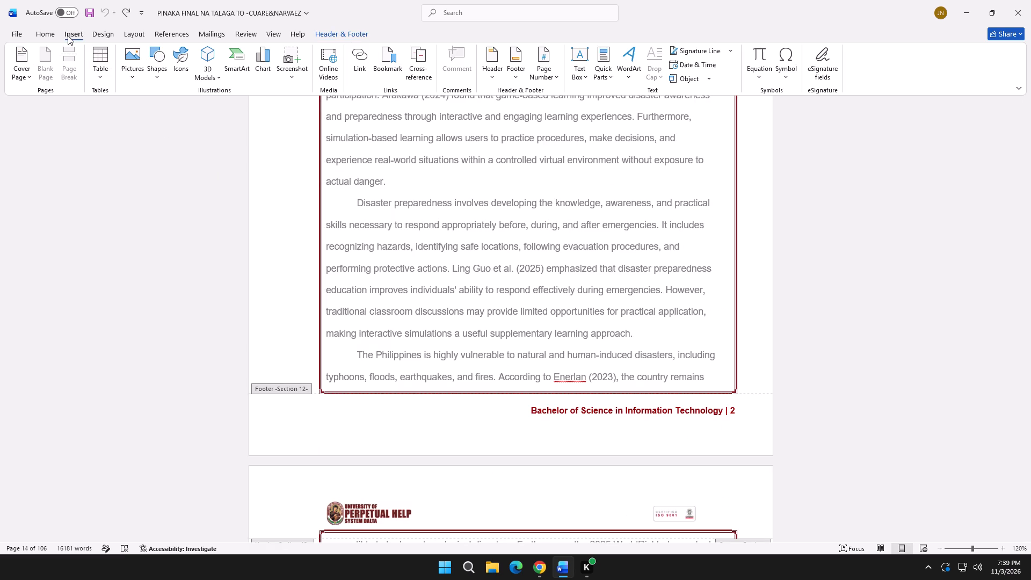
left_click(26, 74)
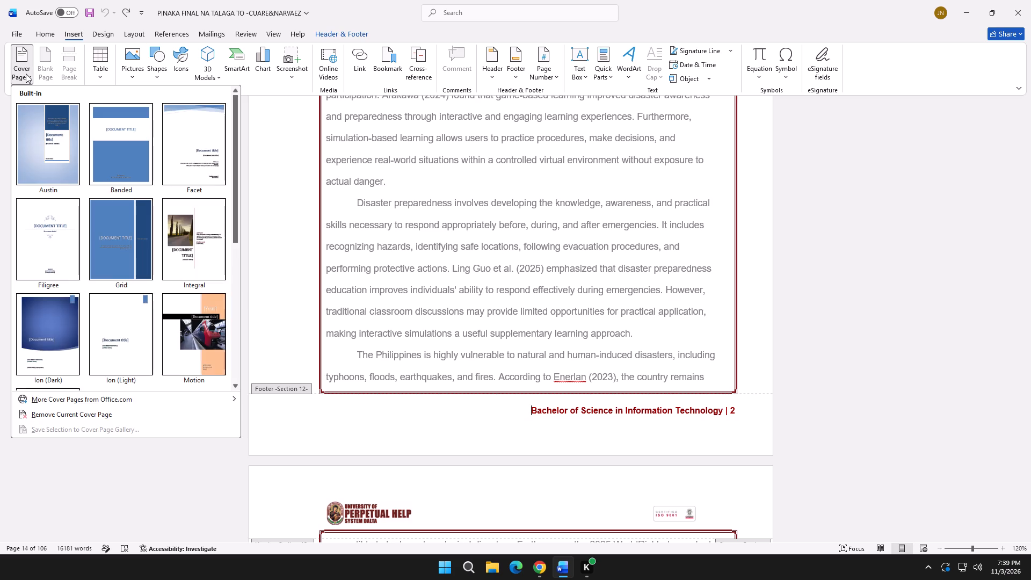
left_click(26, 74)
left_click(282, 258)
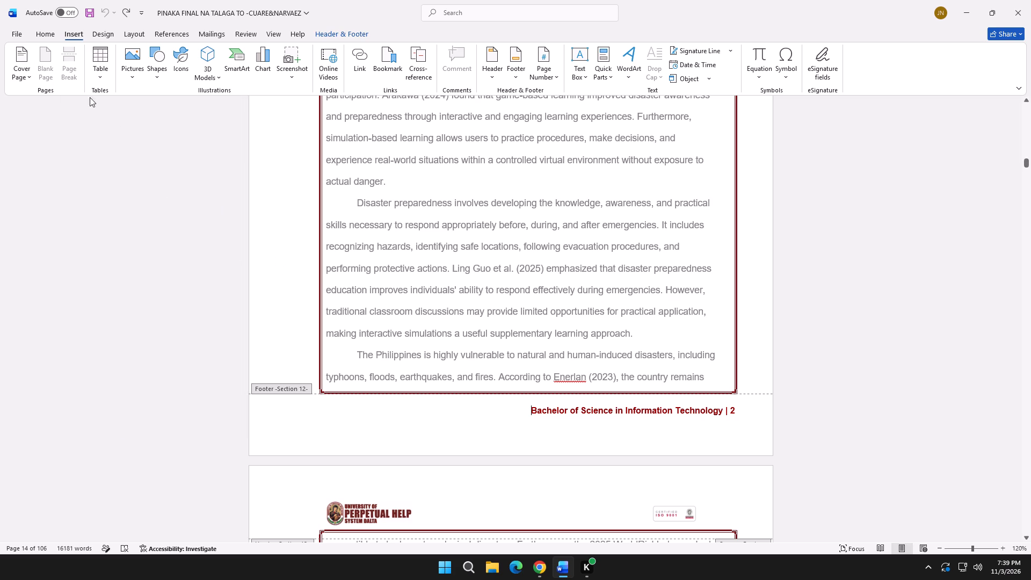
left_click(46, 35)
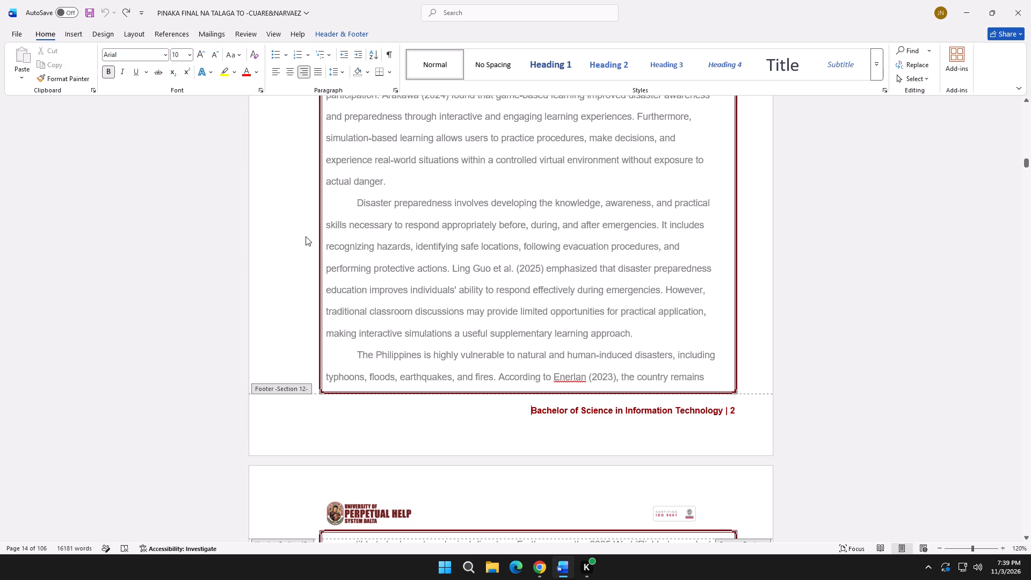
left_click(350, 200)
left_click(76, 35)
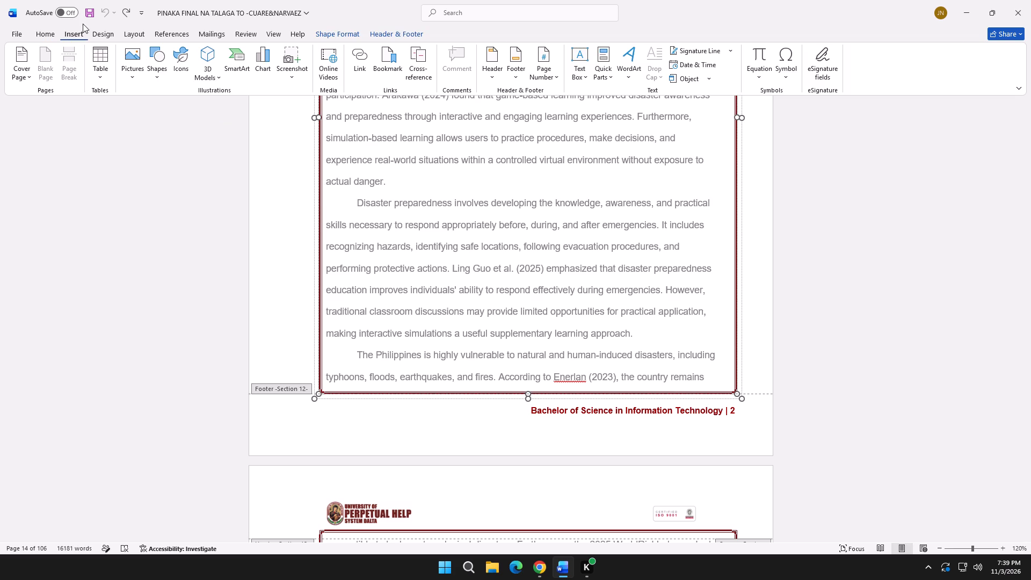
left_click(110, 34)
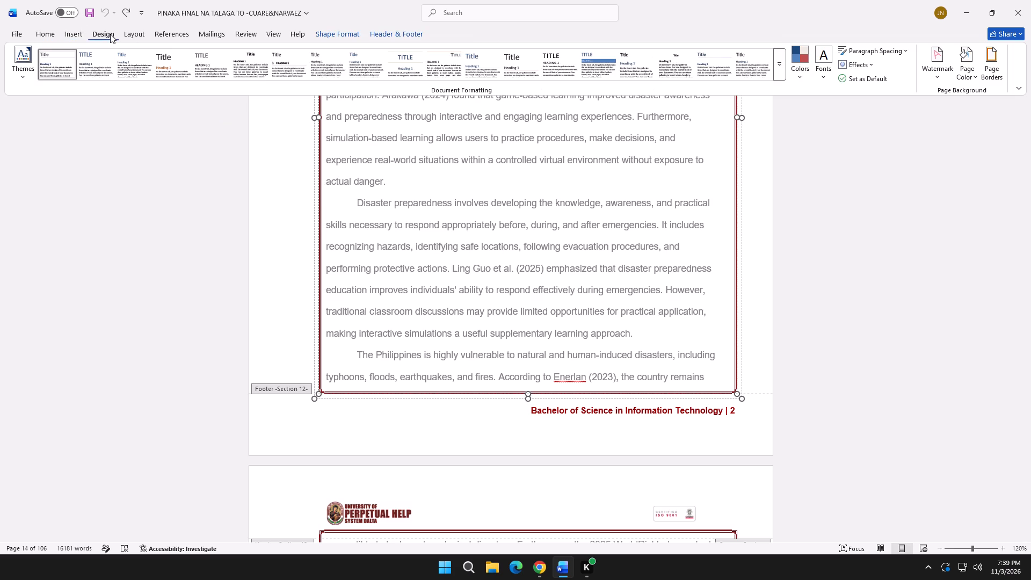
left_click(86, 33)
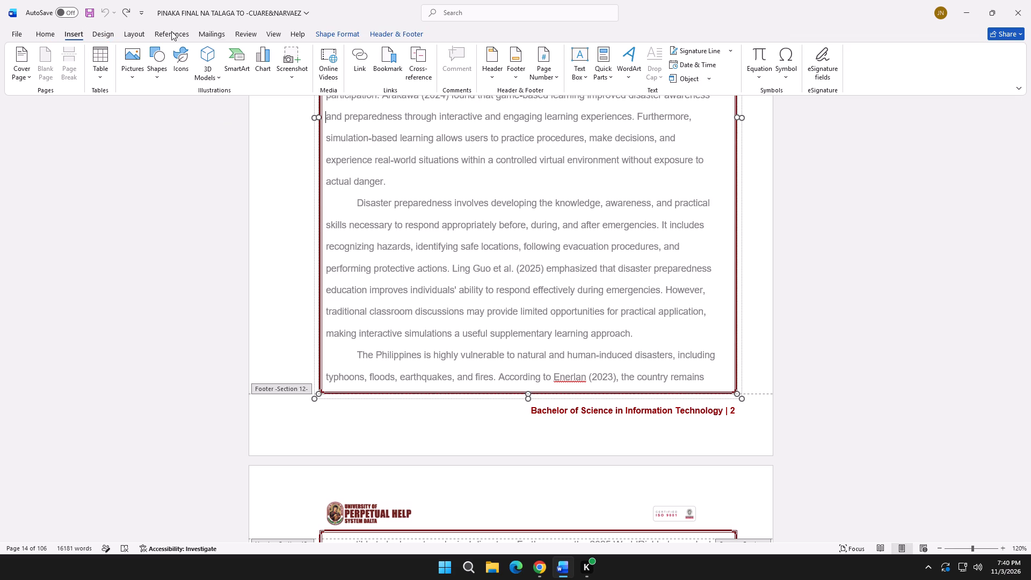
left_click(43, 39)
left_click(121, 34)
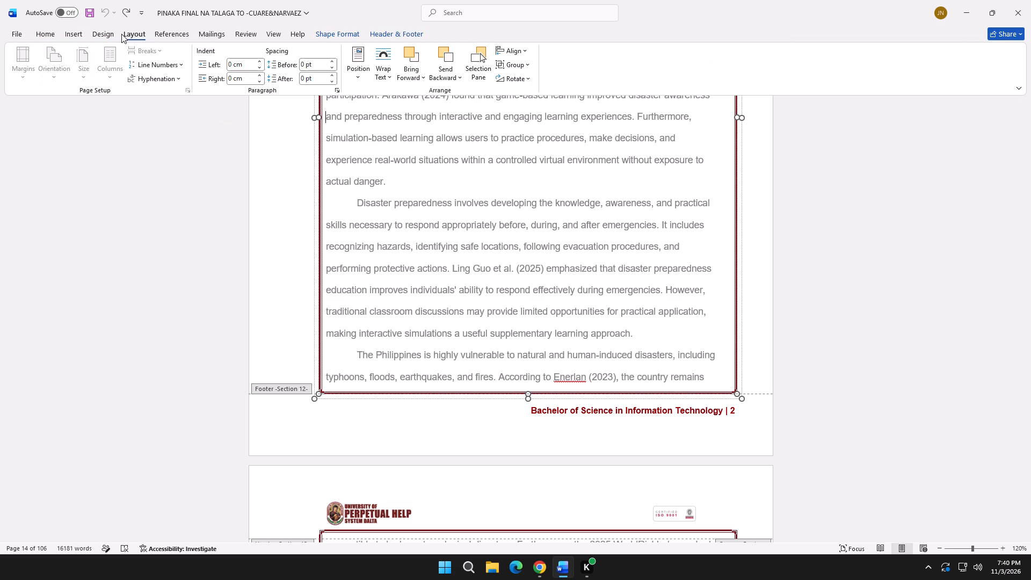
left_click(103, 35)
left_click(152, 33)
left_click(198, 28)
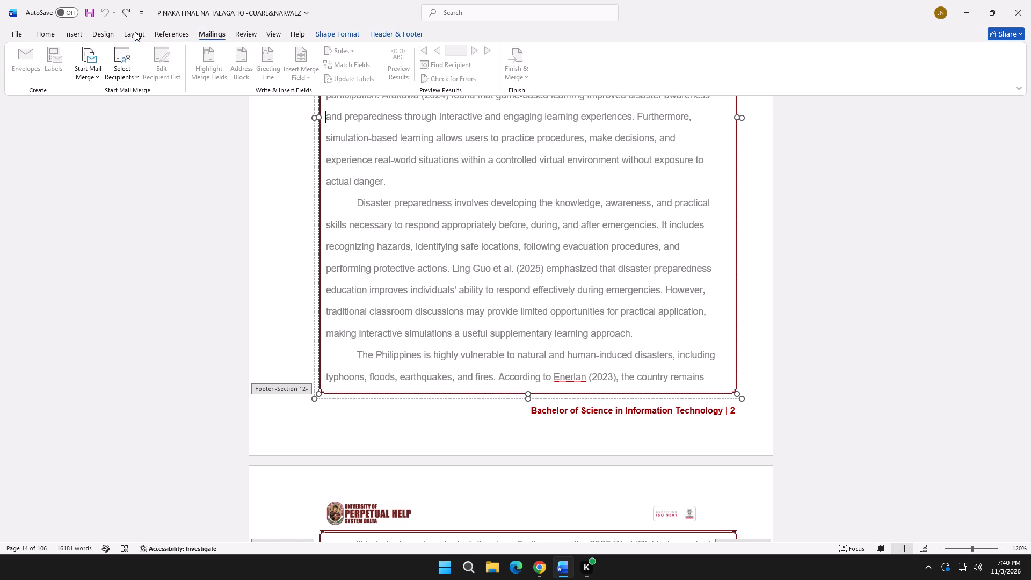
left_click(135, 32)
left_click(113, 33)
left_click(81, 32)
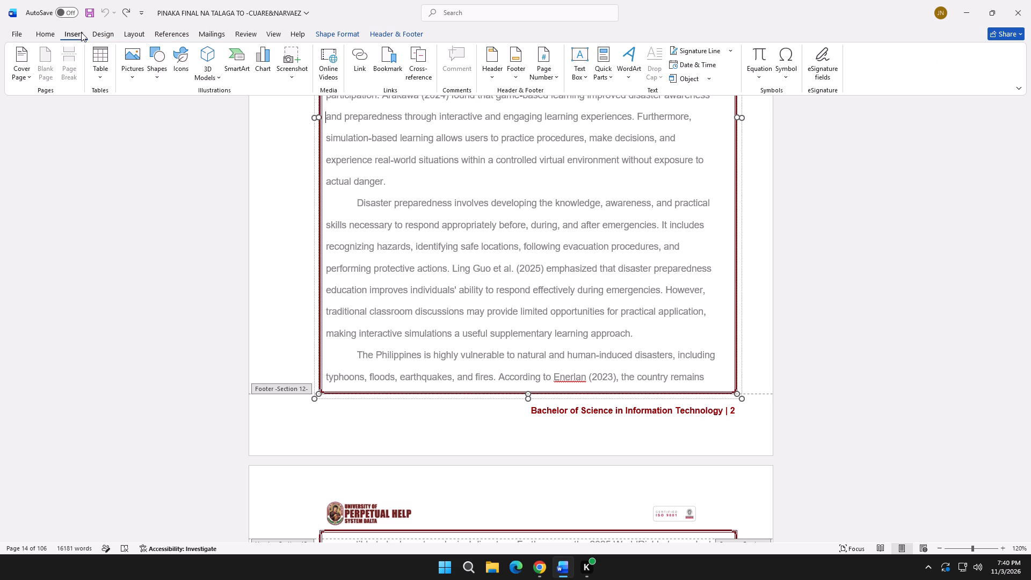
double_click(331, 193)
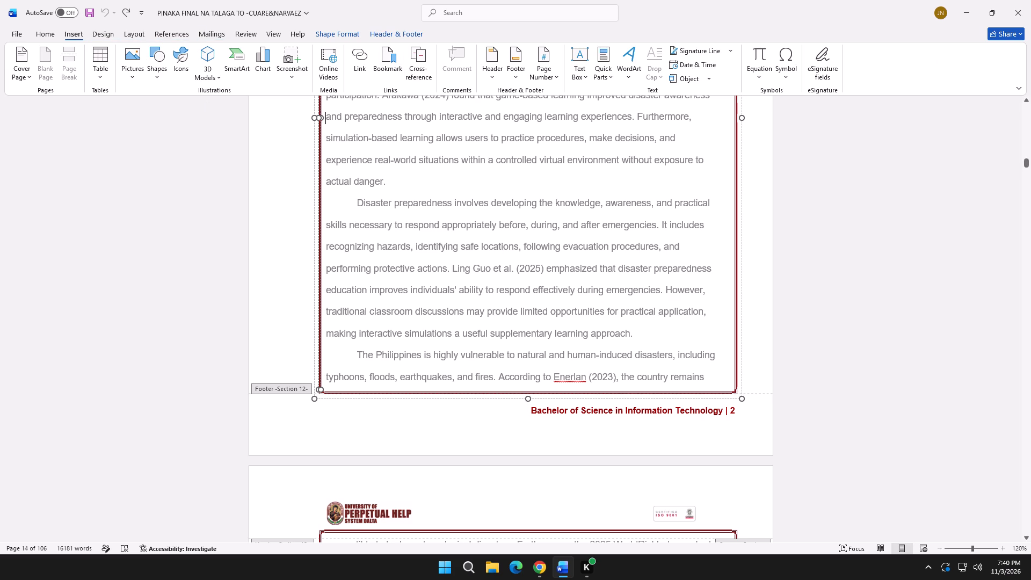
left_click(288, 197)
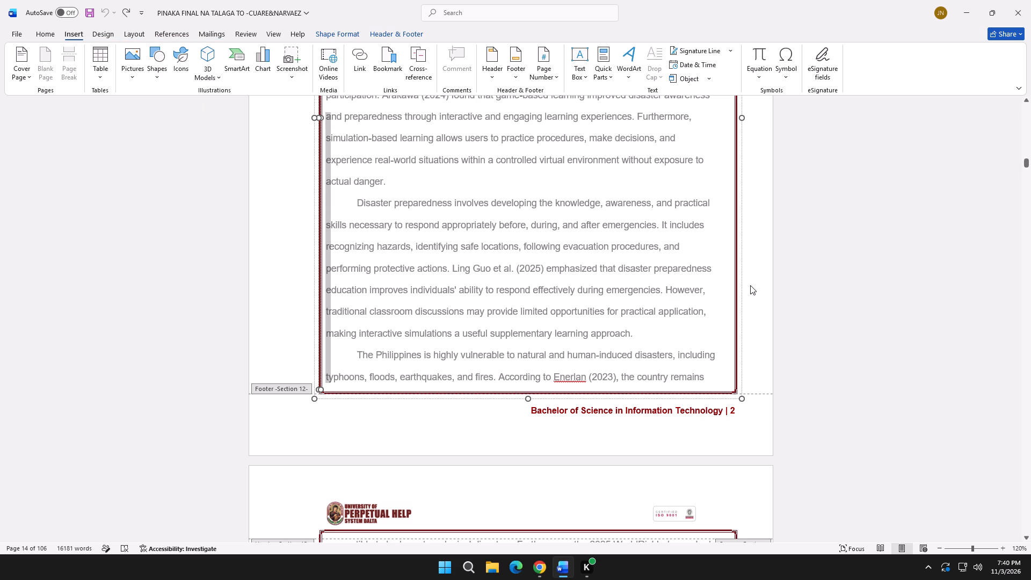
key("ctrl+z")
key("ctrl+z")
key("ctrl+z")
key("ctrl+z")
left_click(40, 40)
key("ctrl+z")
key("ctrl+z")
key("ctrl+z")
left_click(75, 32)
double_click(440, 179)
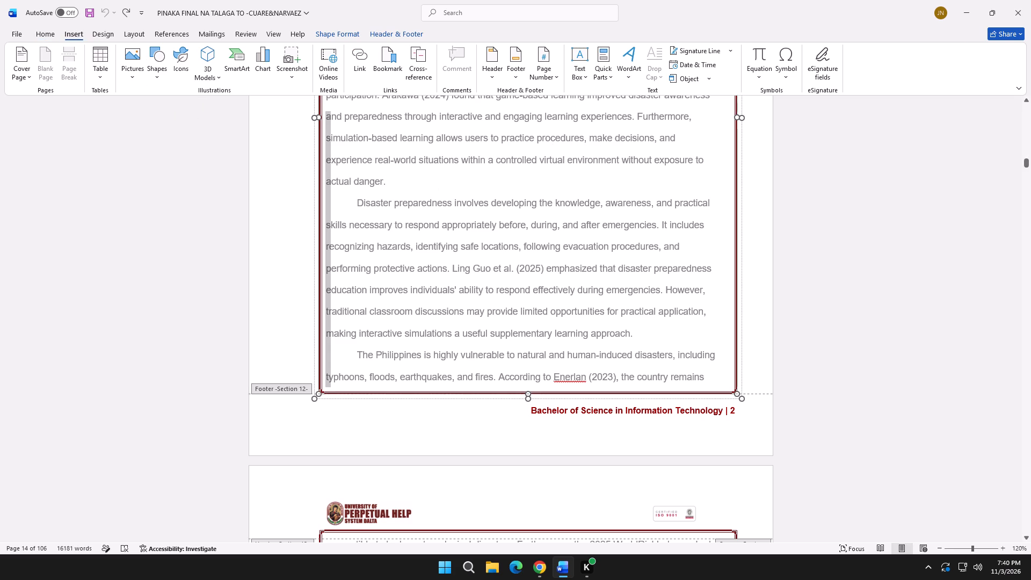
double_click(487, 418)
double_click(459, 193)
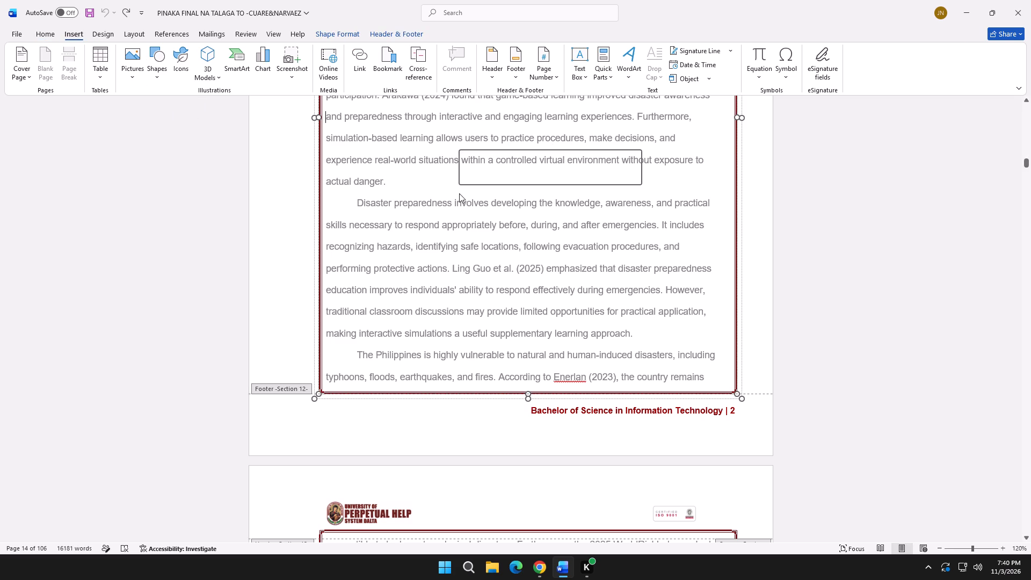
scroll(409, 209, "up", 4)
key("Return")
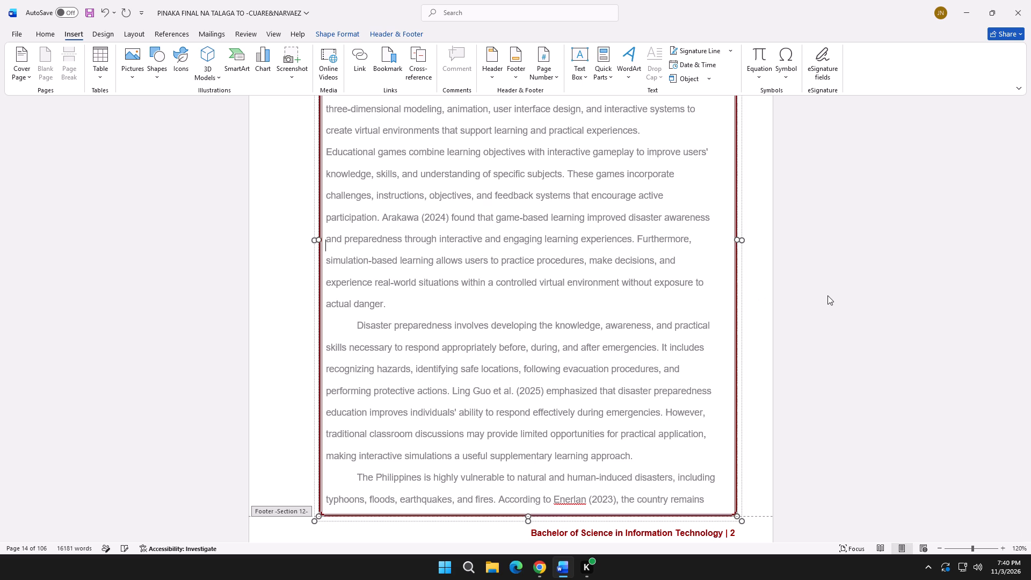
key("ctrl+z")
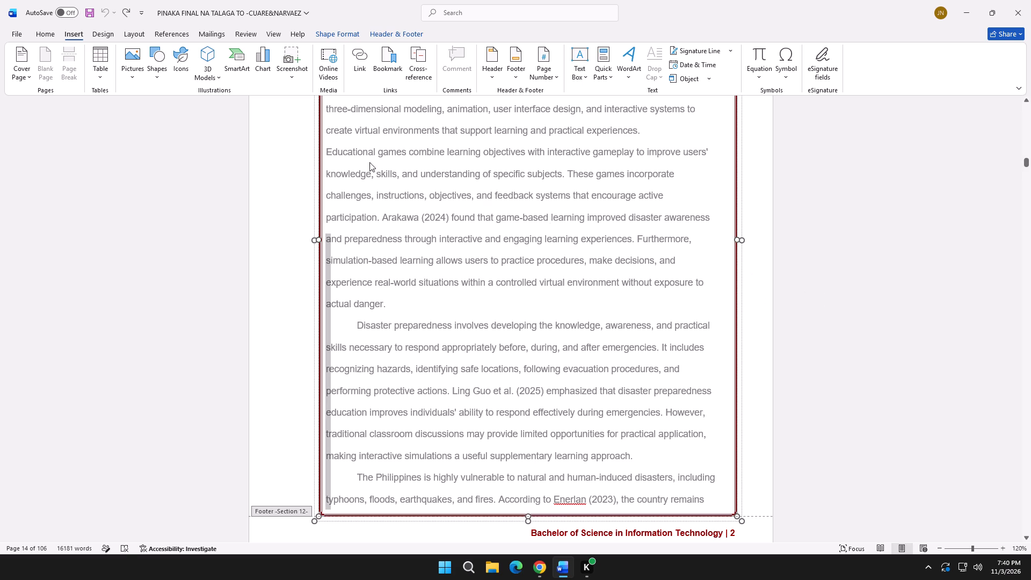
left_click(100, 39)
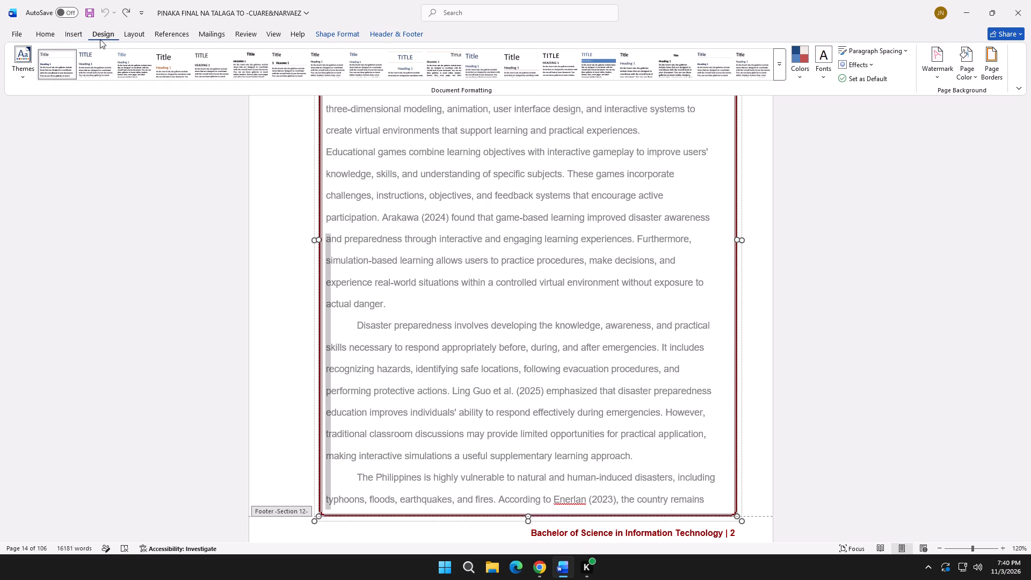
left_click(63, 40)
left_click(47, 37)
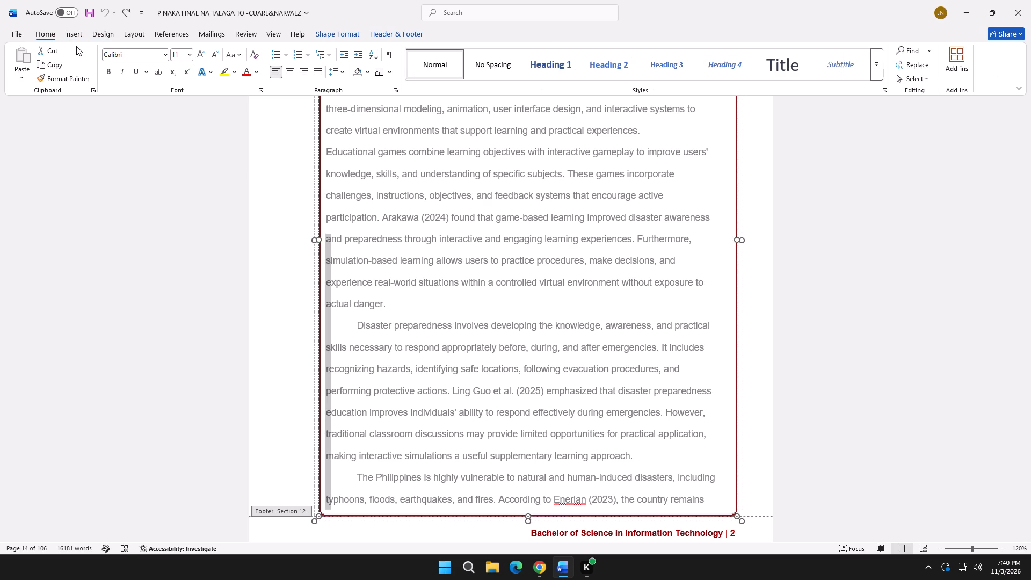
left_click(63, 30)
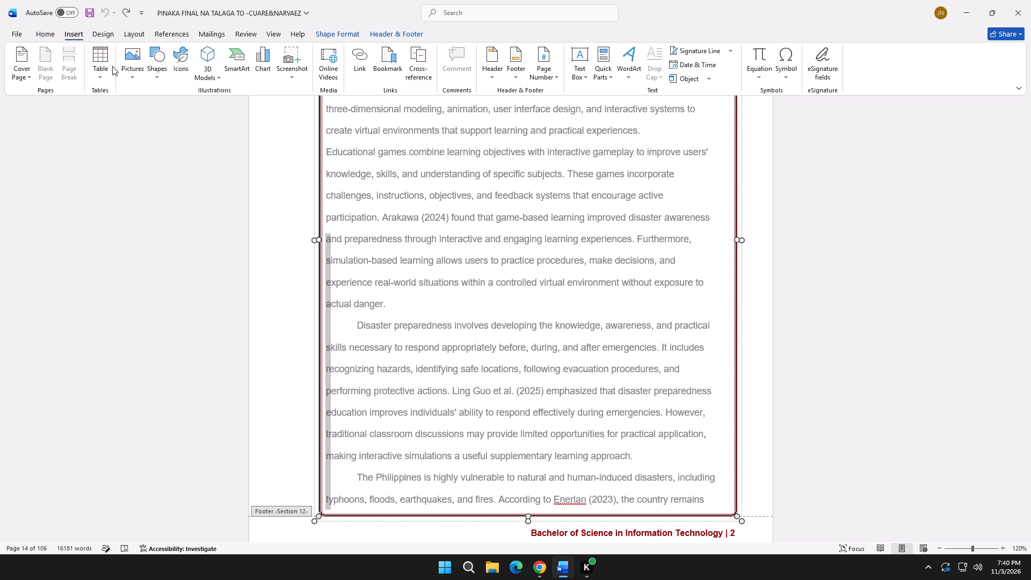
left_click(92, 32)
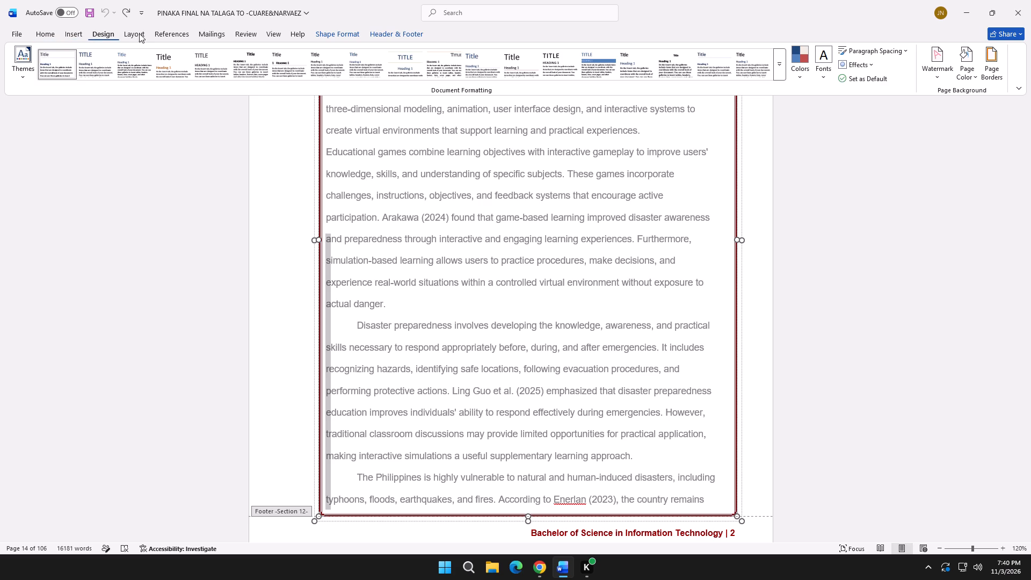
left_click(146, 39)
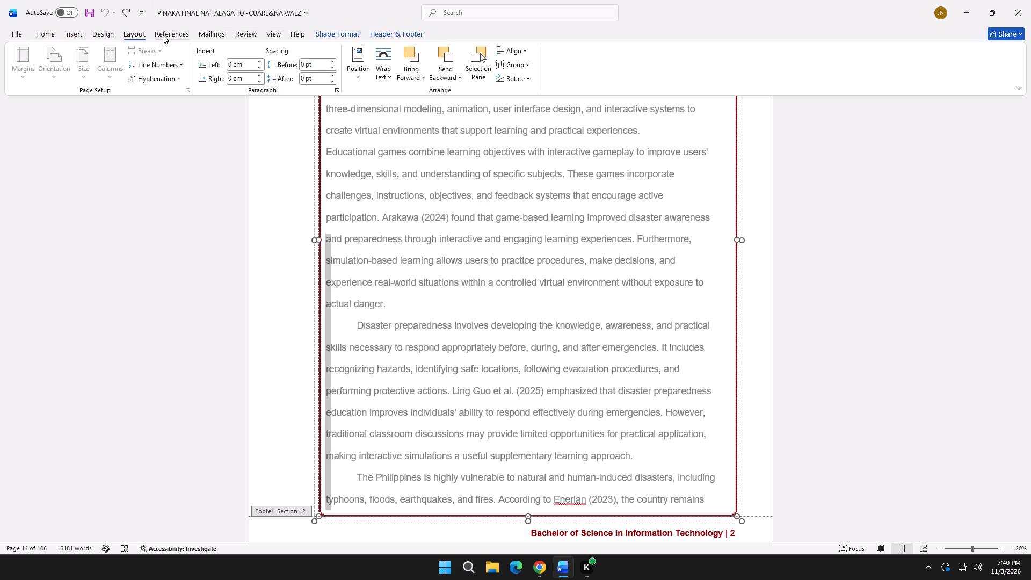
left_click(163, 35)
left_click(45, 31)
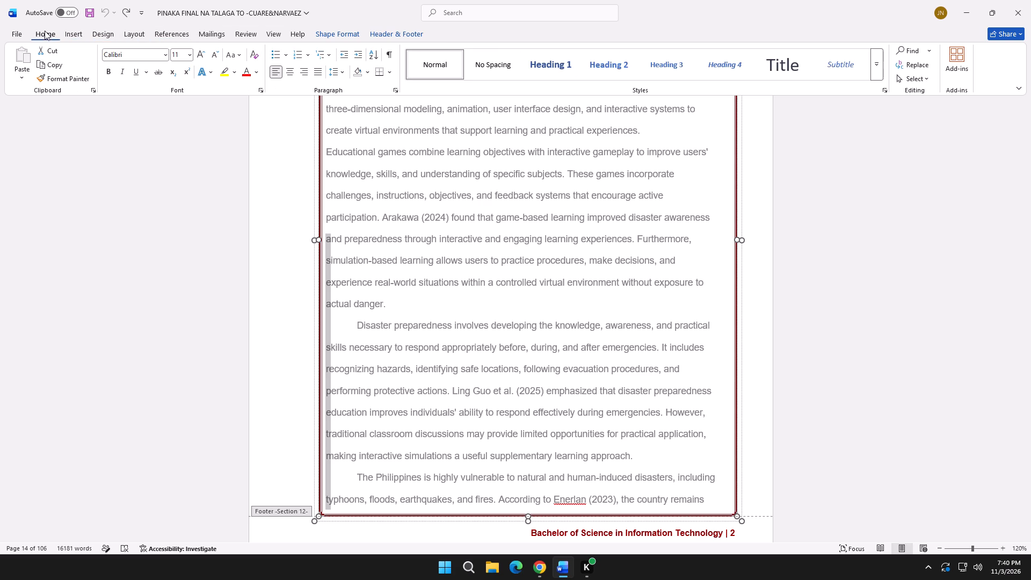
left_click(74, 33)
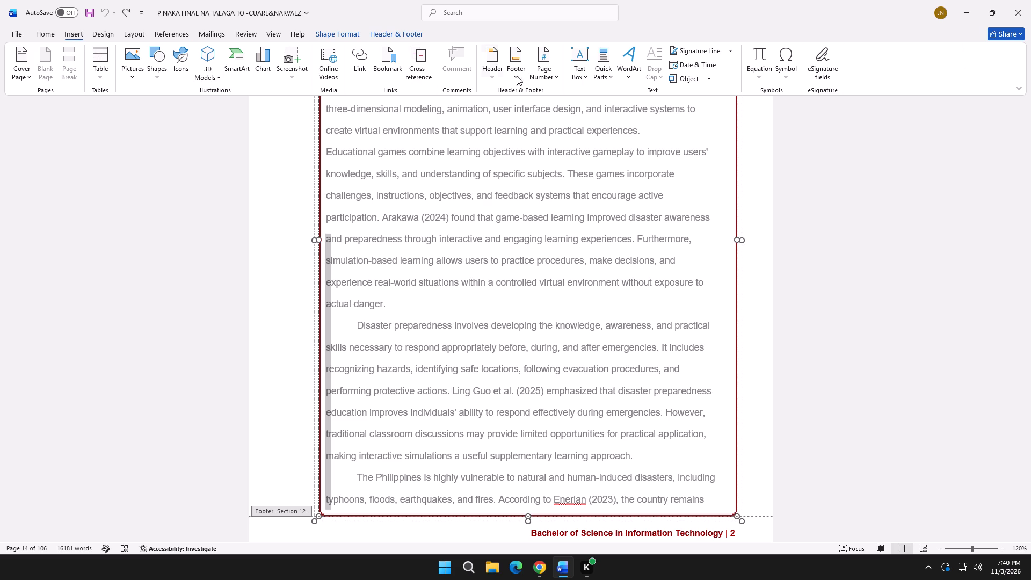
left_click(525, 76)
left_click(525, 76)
Place the text cursor before "Bachelor of Science in Information Technology" in the Section 12 footer.
scroll(418, 495, "down", 3)
left_click(497, 455)
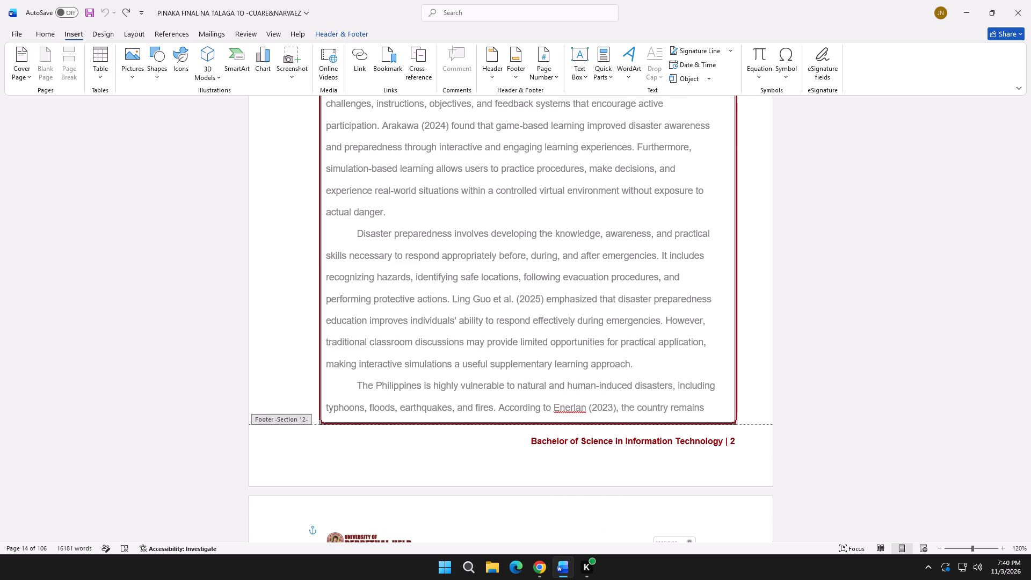
double_click(554, 441)
left_click(509, 440)
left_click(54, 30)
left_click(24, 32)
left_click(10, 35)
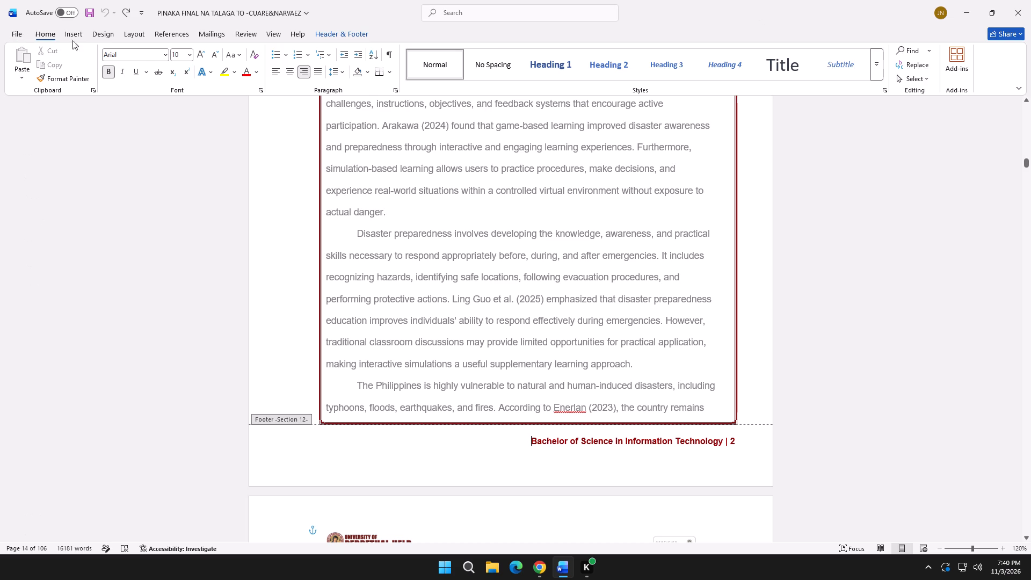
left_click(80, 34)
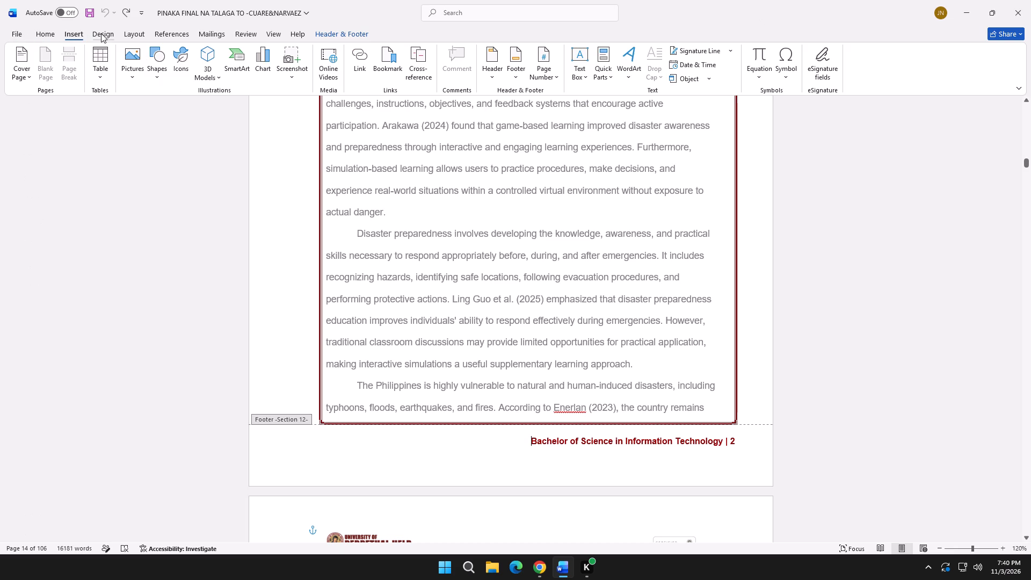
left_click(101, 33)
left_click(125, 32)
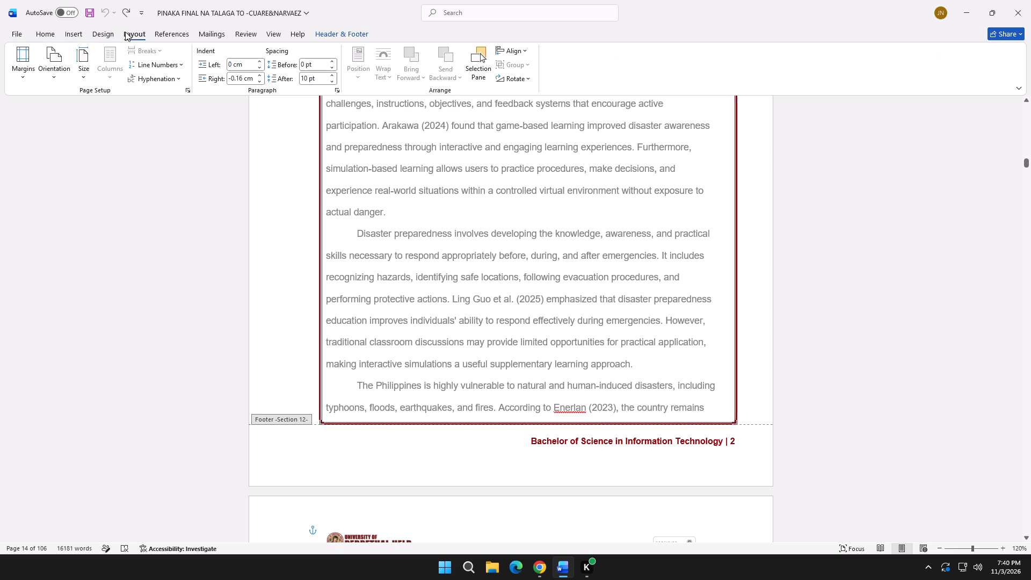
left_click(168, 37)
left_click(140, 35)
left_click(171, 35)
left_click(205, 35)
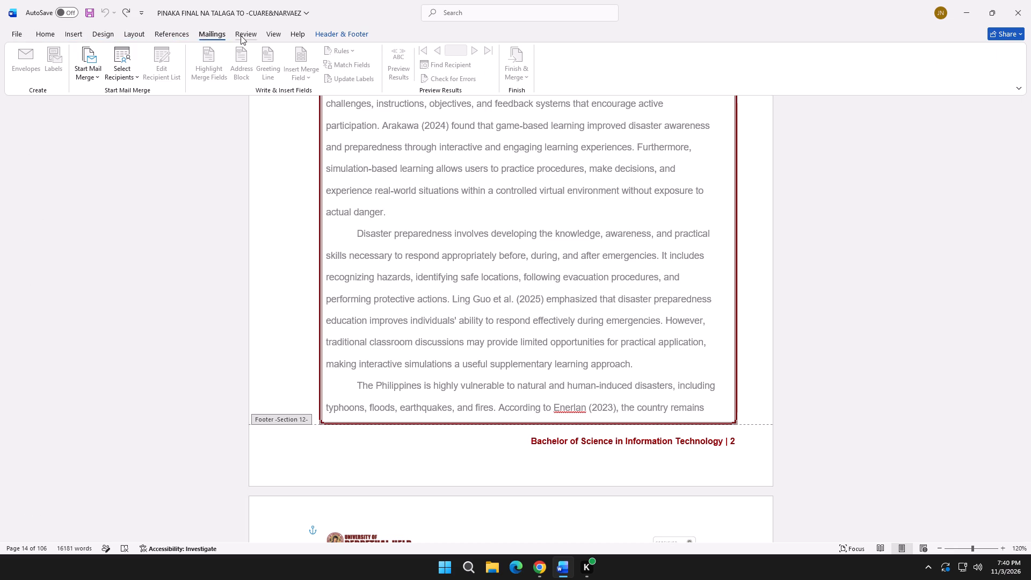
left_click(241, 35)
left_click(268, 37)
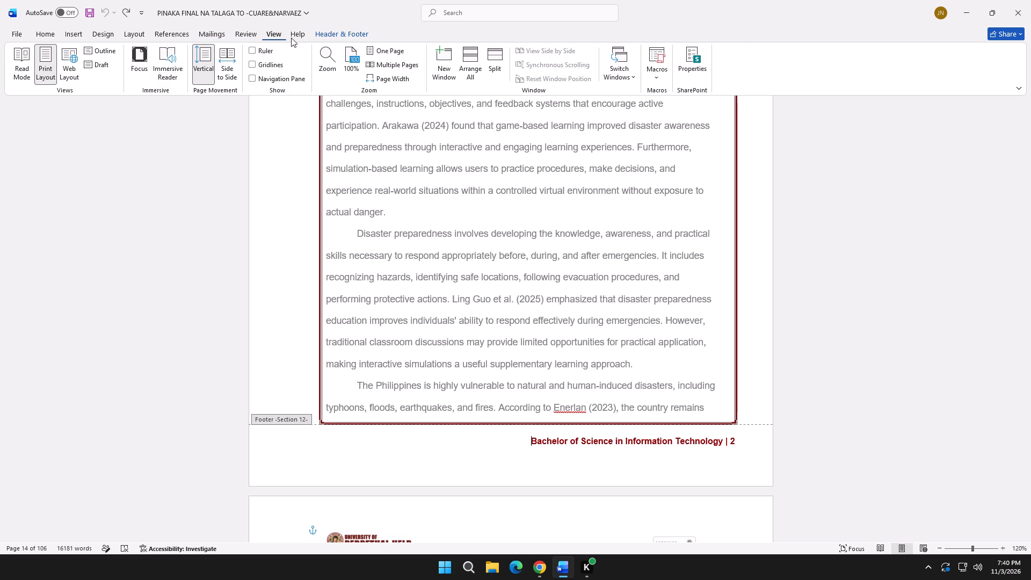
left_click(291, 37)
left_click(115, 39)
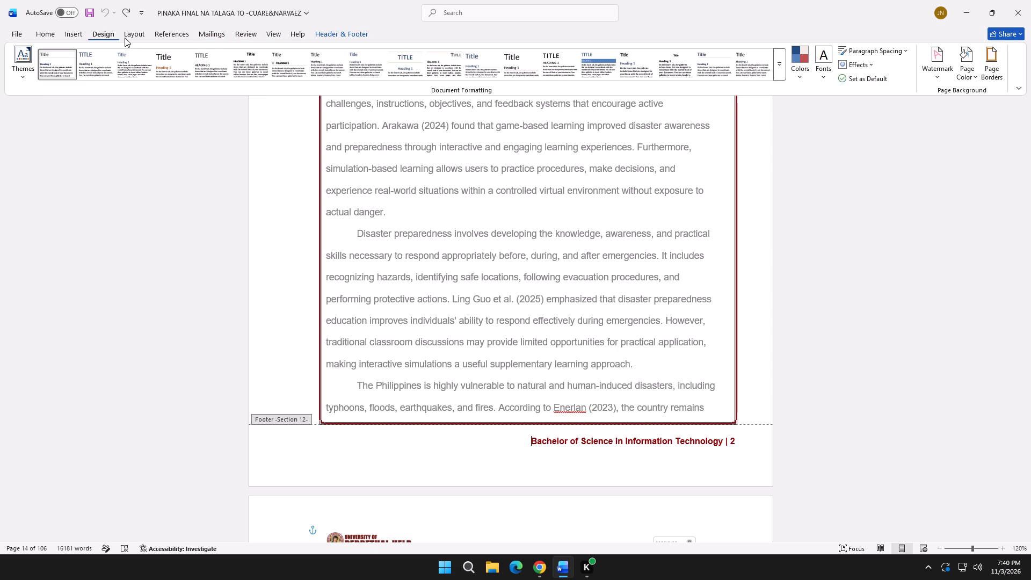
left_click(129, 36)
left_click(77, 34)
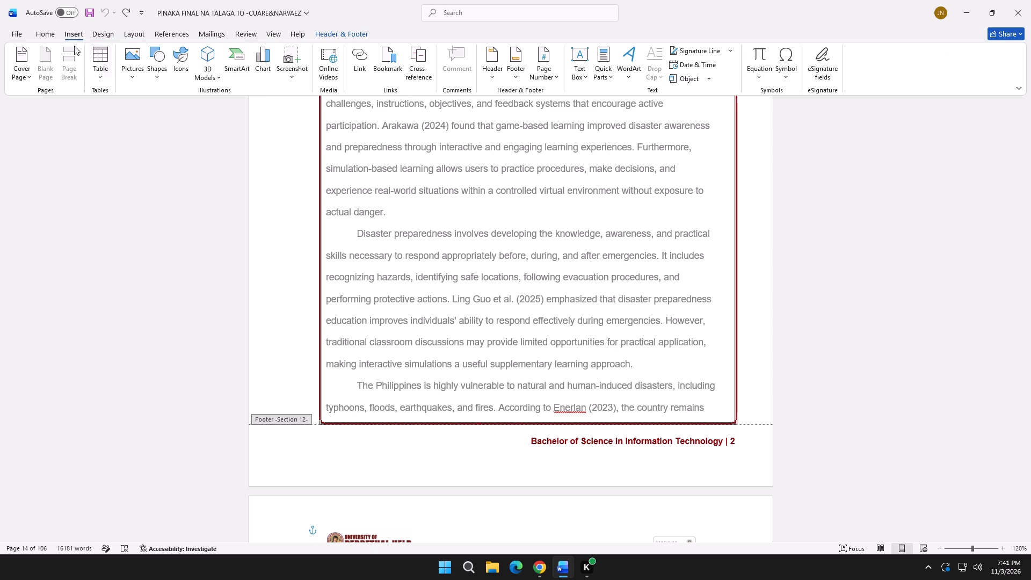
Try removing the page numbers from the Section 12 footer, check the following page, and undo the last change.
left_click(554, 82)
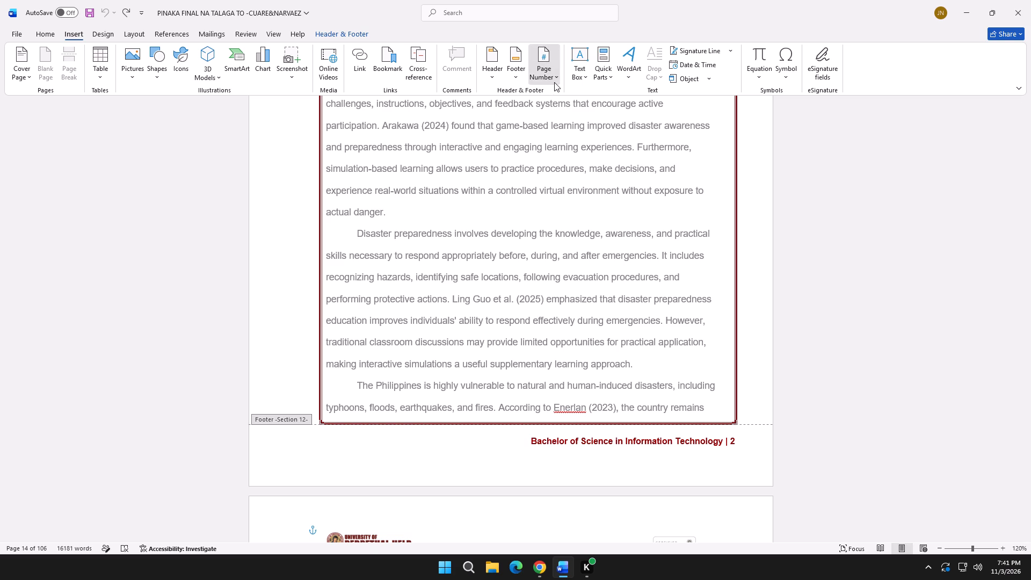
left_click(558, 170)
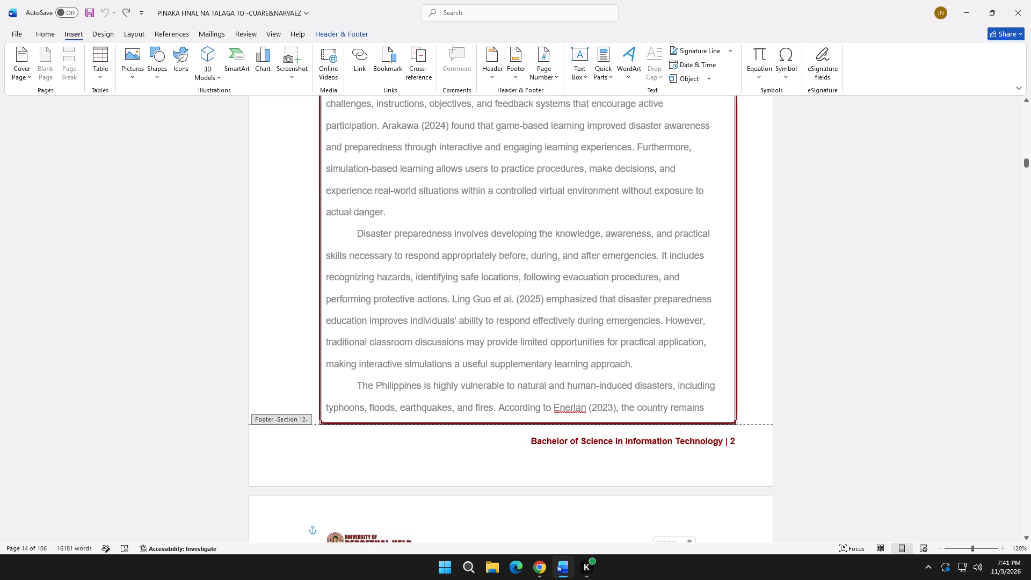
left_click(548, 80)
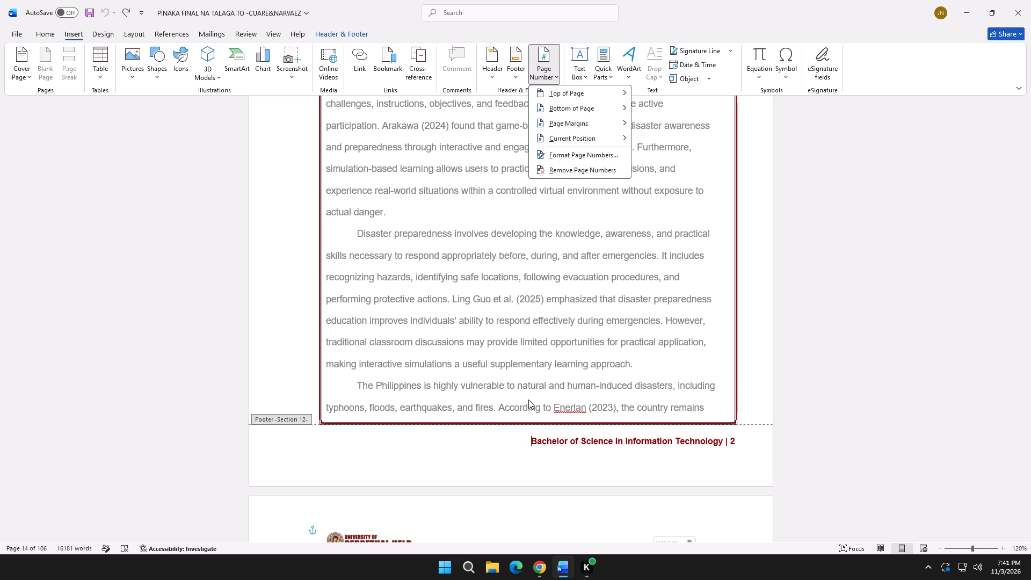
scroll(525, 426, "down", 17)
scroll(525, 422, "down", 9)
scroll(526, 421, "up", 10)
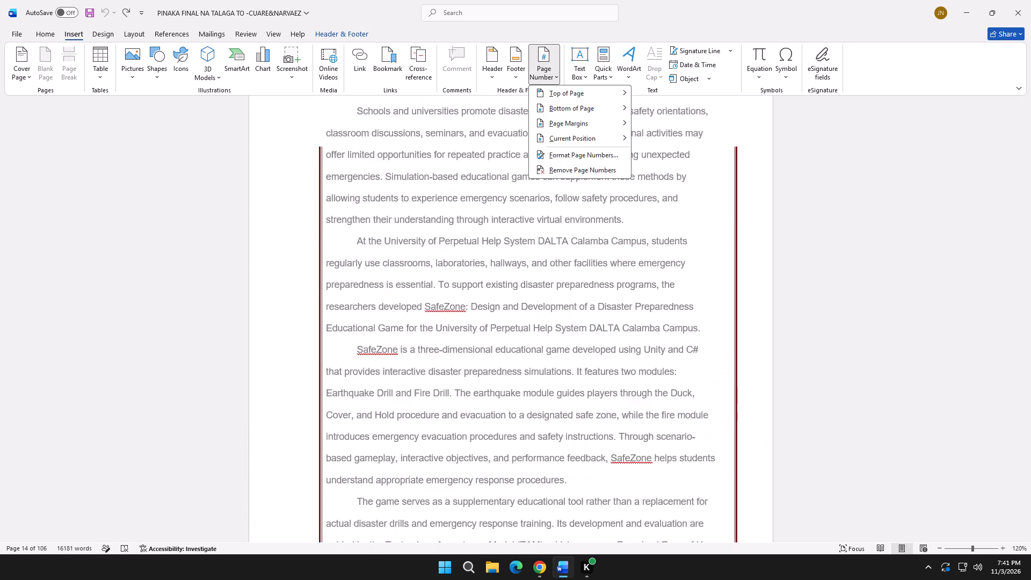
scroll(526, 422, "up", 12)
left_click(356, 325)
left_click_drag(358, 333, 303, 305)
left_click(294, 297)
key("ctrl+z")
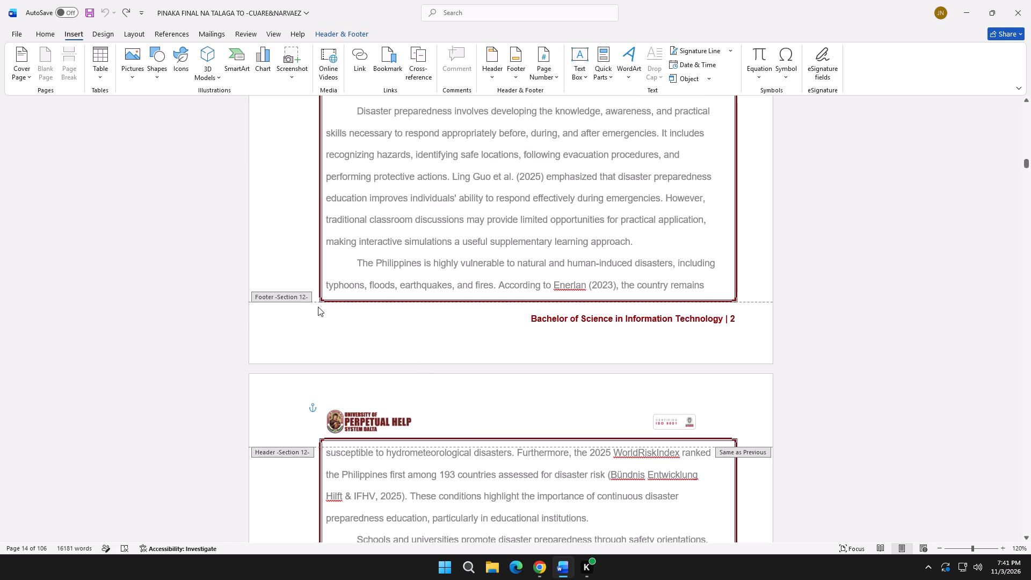
Close the thesis document window.
left_click(43, 36)
left_click(14, 35)
left_click(9, 37)
left_click(1030, 0)
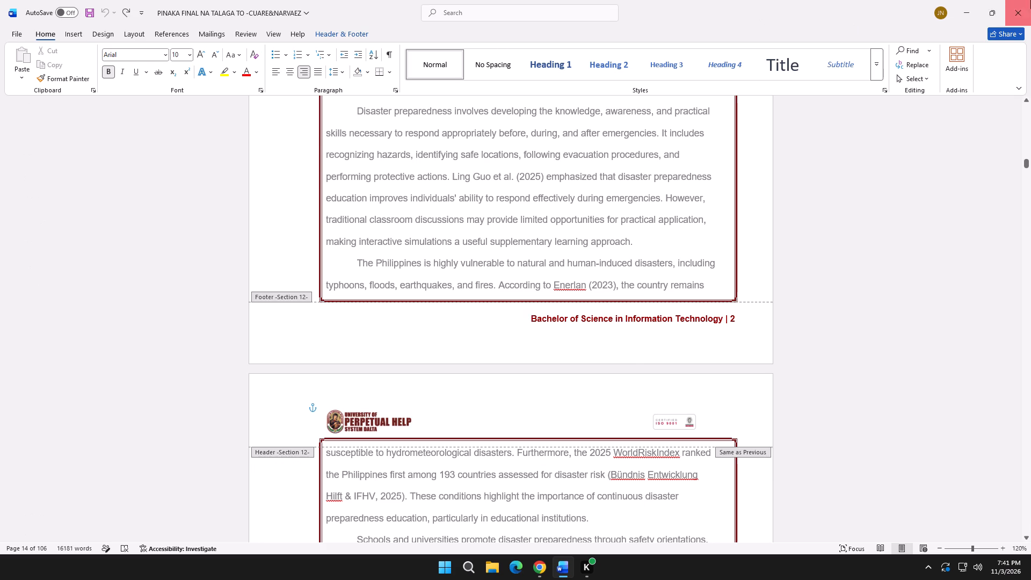
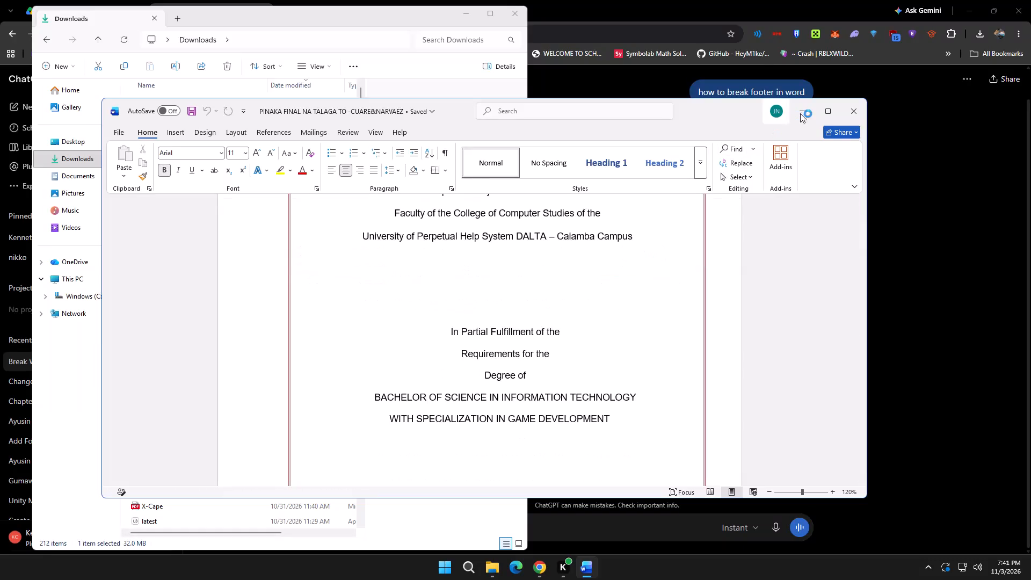
Maximize the thesis document window and review the preliminary pages through the List of Figures, including their footer page numbers.
left_click(817, 113)
scroll(471, 255, "down", 20)
scroll(471, 255, "down", 20)
scroll(471, 255, "down", 17)
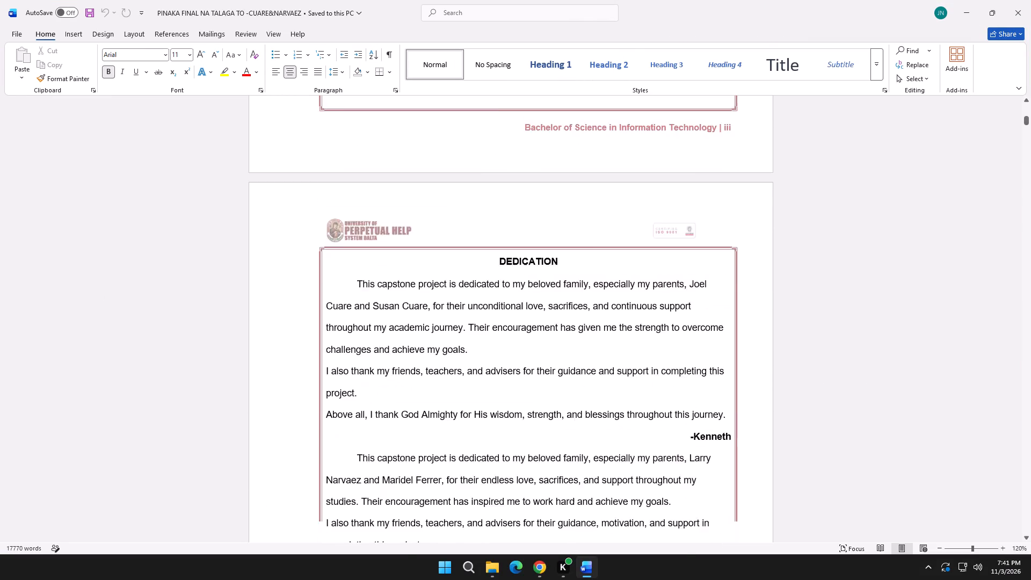
scroll(464, 263, "down", 20)
scroll(464, 263, "down", 16)
scroll(470, 260, "down", 14)
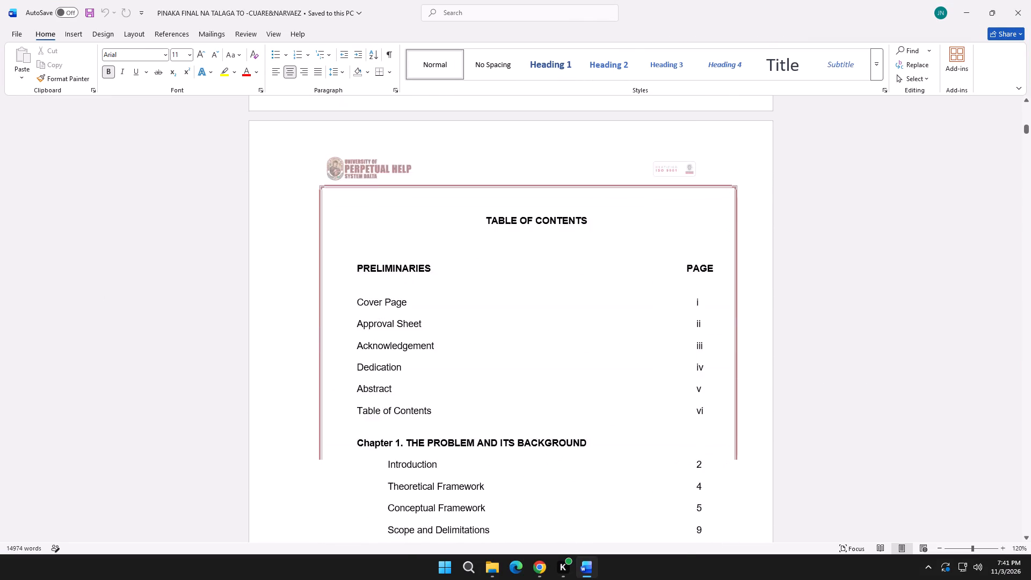
scroll(468, 261, "down", 12)
scroll(467, 245, "up", 1)
scroll(465, 248, "down", 20)
scroll(465, 248, "down", 20)
scroll(465, 248, "down", 7)
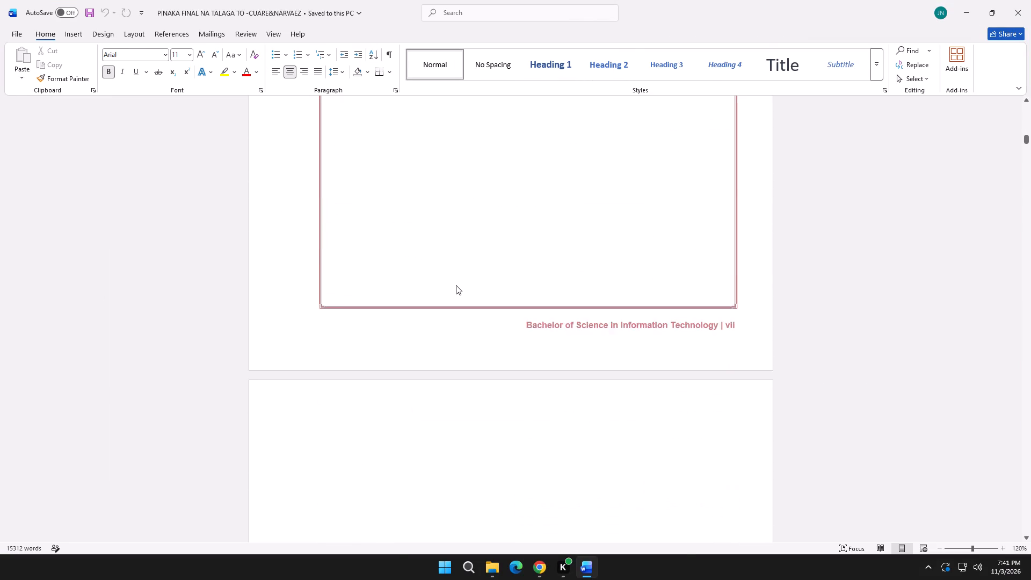
scroll(456, 285, "down", 12)
scroll(453, 291, "up", 1)
scroll(451, 292, "down", 8)
scroll(454, 292, "up", 1)
scroll(452, 292, "down", 8)
scroll(454, 292, "down", 18)
scroll(455, 295, "up", 1)
scroll(453, 295, "down", 7)
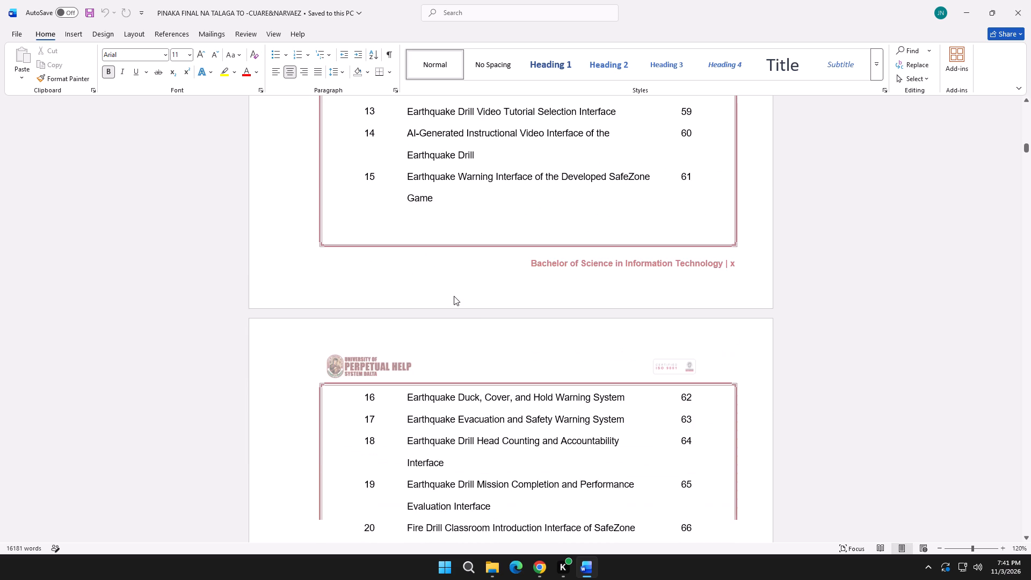
scroll(452, 296, "down", 17)
scroll(452, 298, "down", 7)
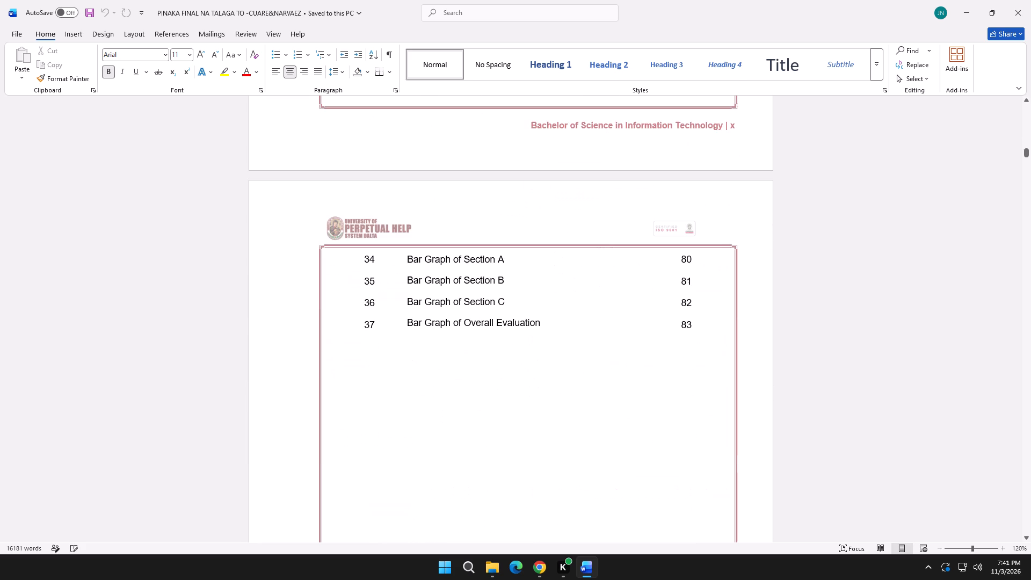
scroll(453, 298, "up", 20)
scroll(453, 298, "up", 20)
scroll(453, 298, "up", 2)
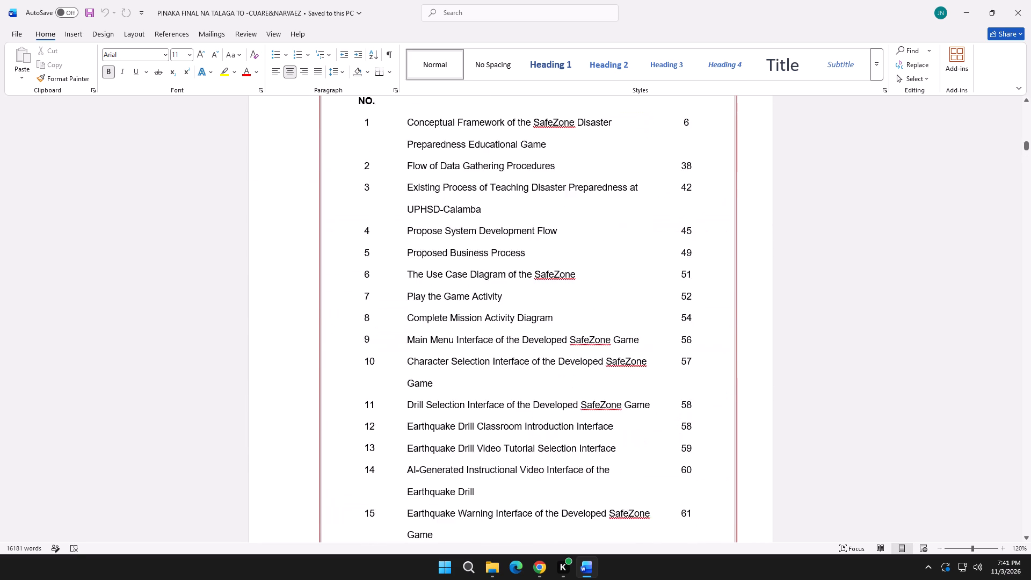
scroll(451, 300, "up", 13)
scroll(461, 260, "up", 14)
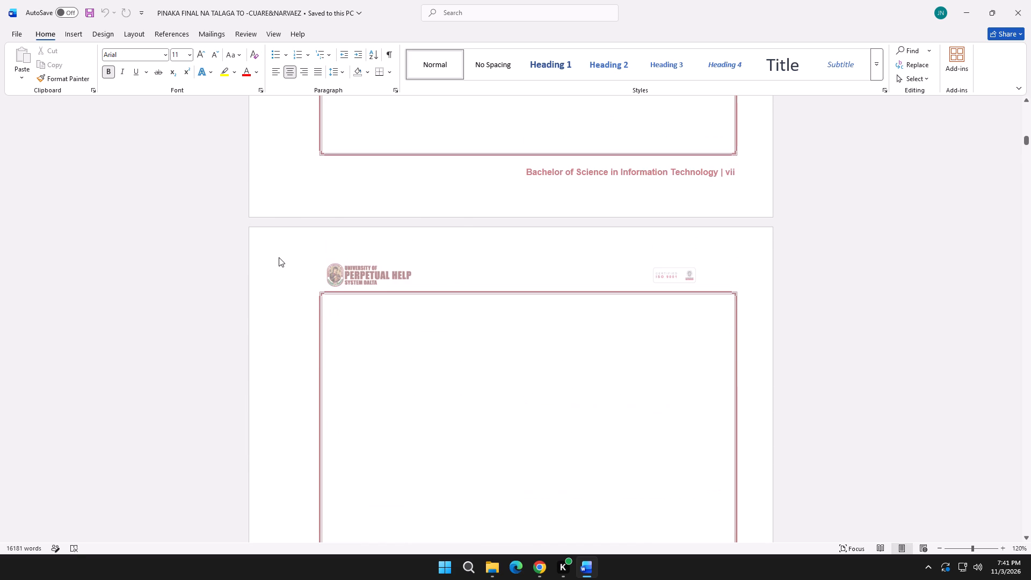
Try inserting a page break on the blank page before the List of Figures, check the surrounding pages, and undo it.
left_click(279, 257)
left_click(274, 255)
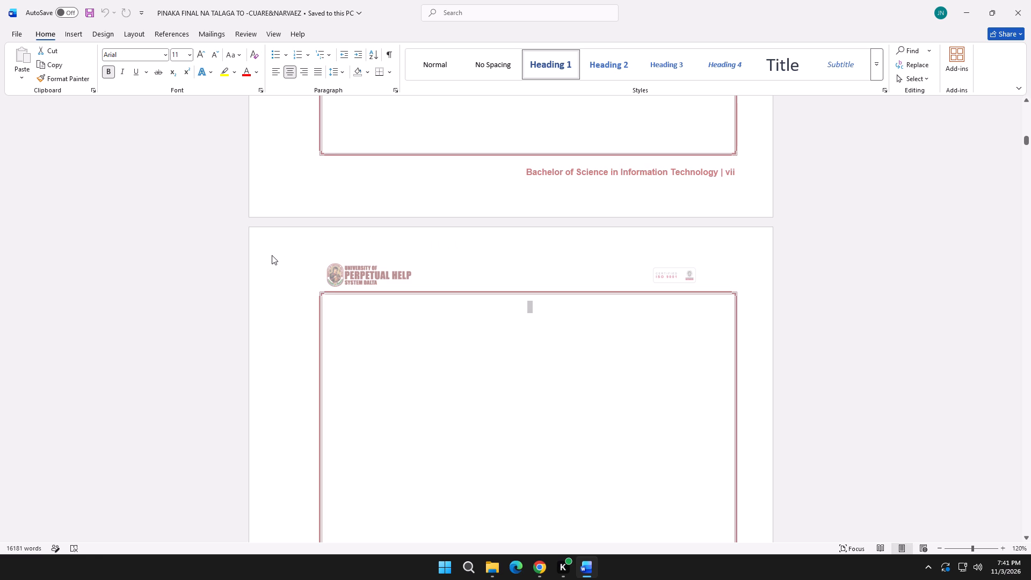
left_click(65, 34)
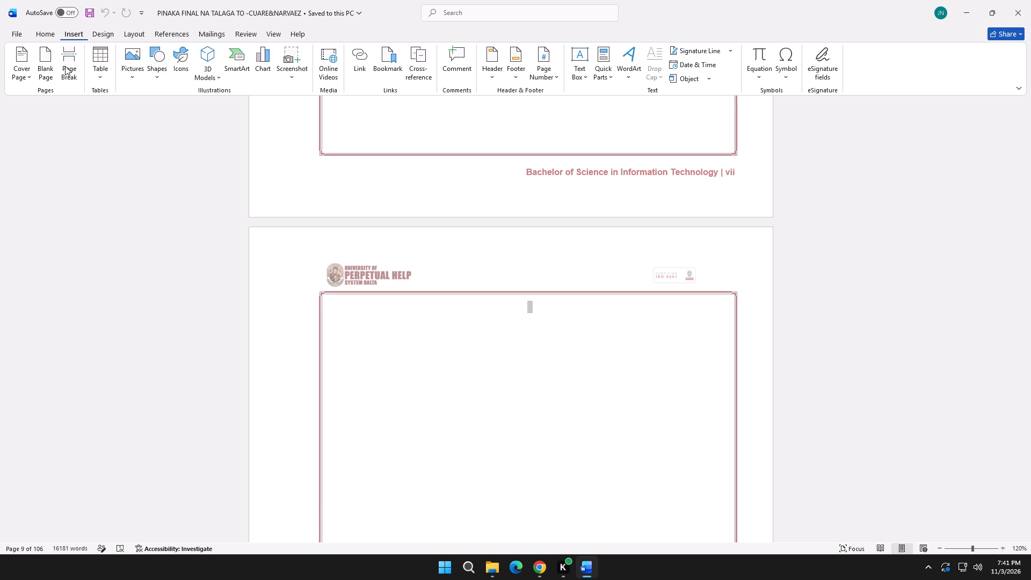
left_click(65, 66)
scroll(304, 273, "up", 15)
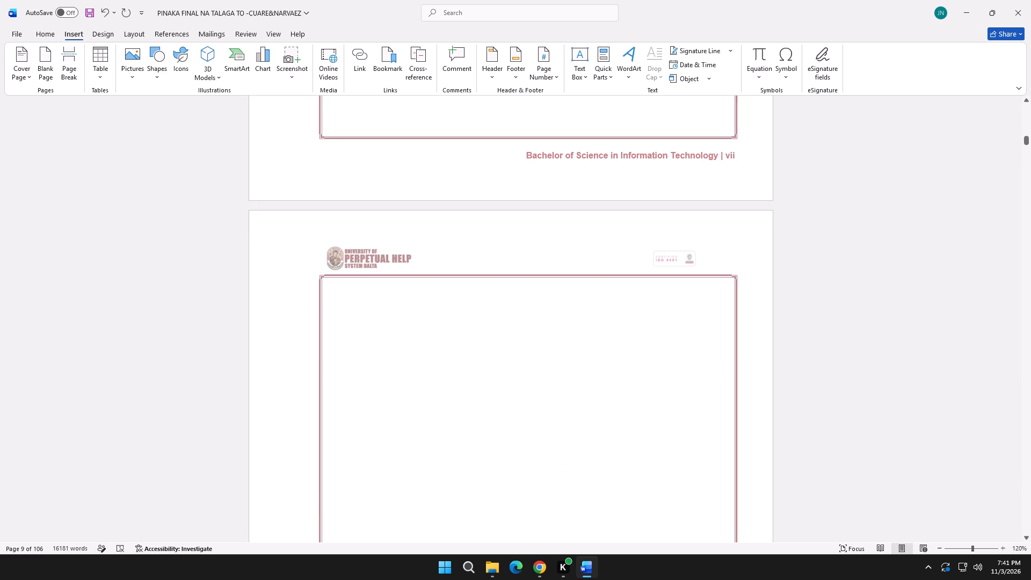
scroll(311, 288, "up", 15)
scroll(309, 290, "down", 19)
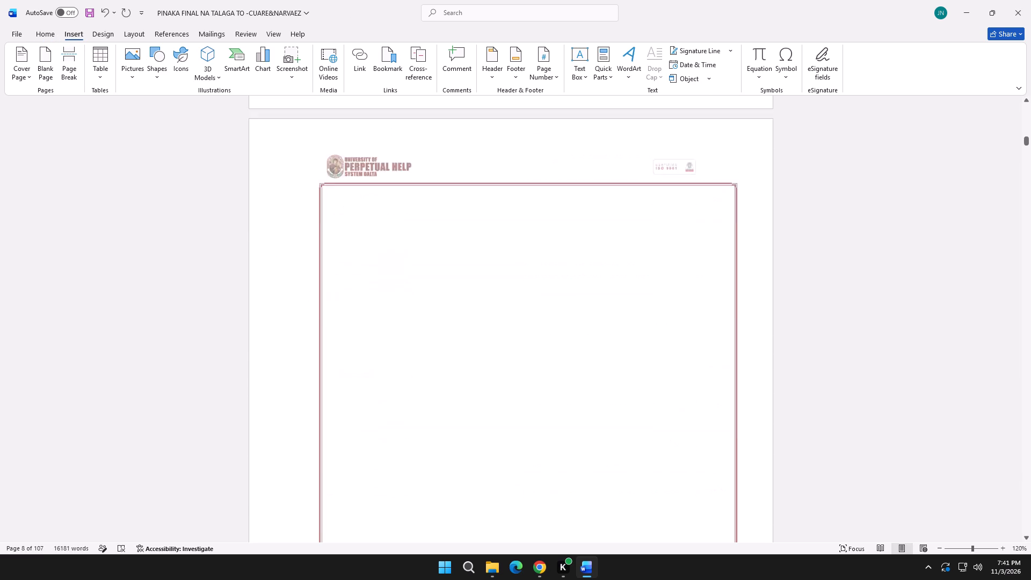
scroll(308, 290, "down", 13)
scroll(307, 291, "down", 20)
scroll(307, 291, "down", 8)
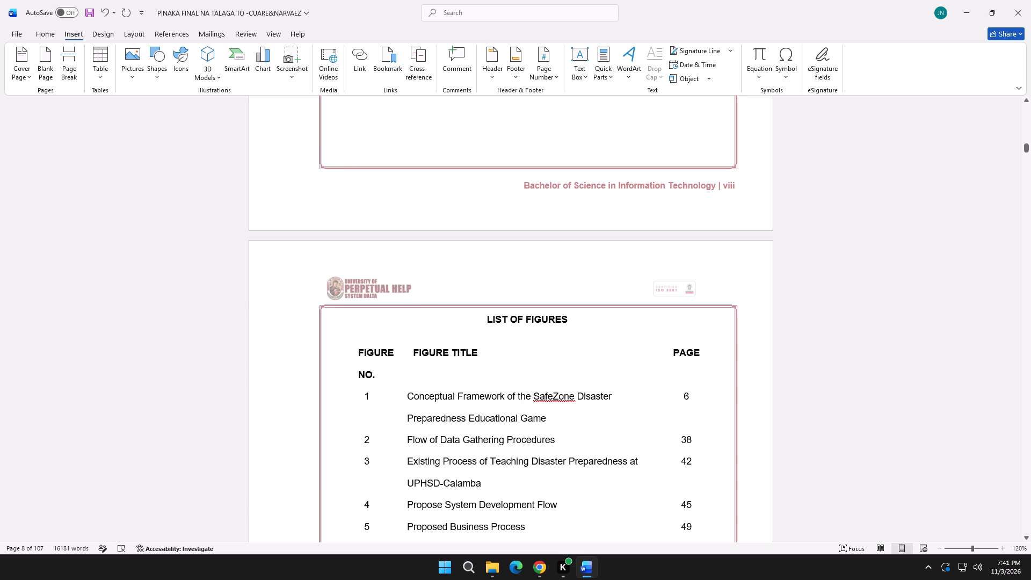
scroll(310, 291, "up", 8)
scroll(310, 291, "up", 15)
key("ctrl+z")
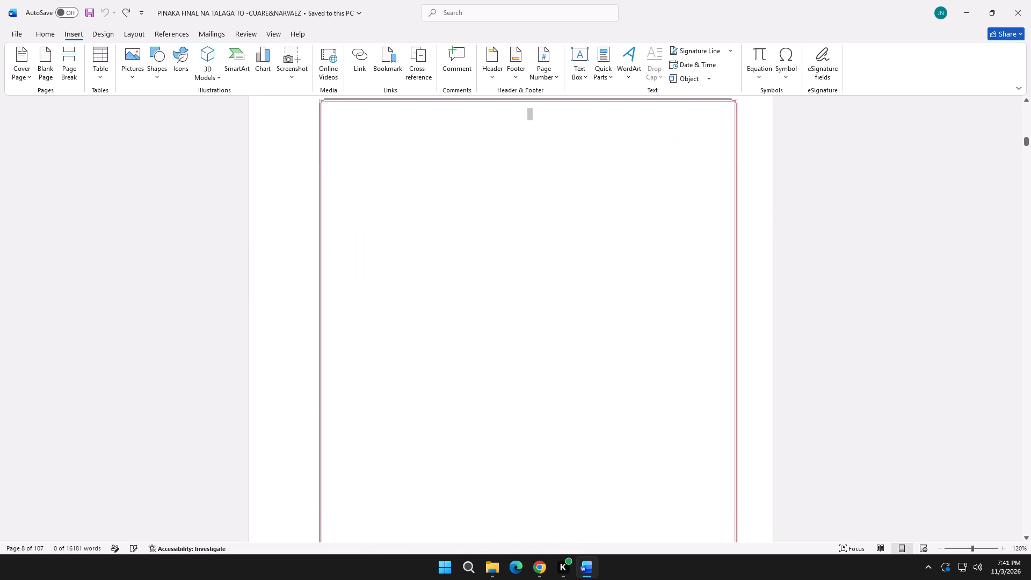
Delete the empty paragraphs filling the blank page between the Table of Contents and the List of Figures.
scroll(310, 291, "up", 6)
scroll(310, 291, "down", 15)
scroll(309, 293, "down", 8)
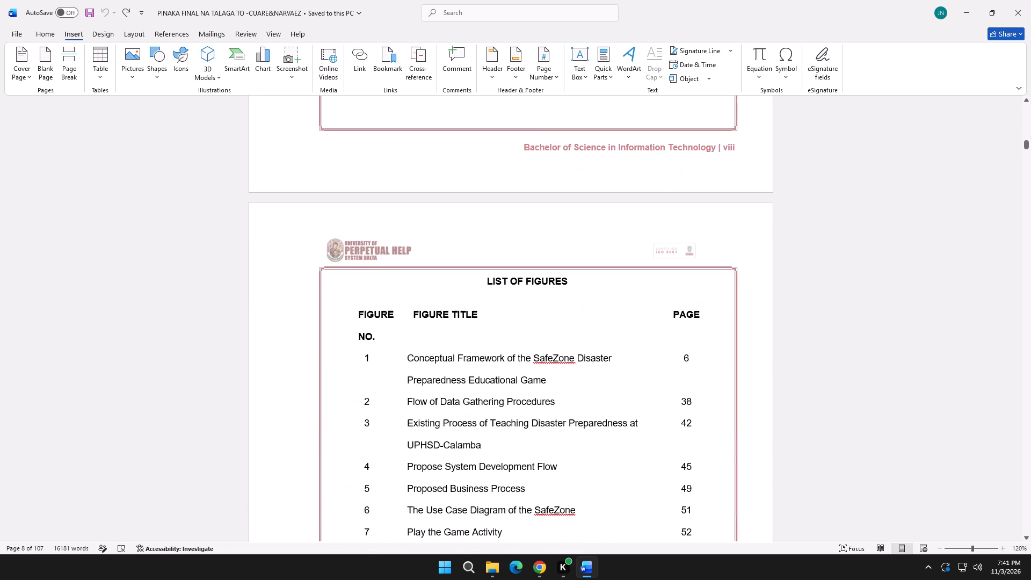
scroll(309, 293, "up", 20)
scroll(309, 293, "up", 20)
scroll(309, 293, "up", 2)
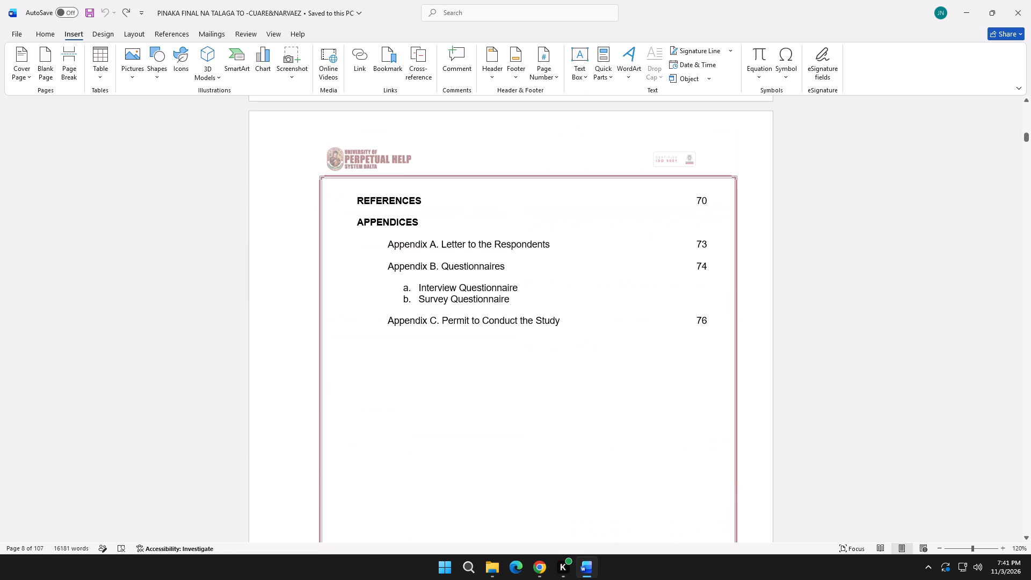
scroll(309, 293, "down", 20)
left_click(333, 215)
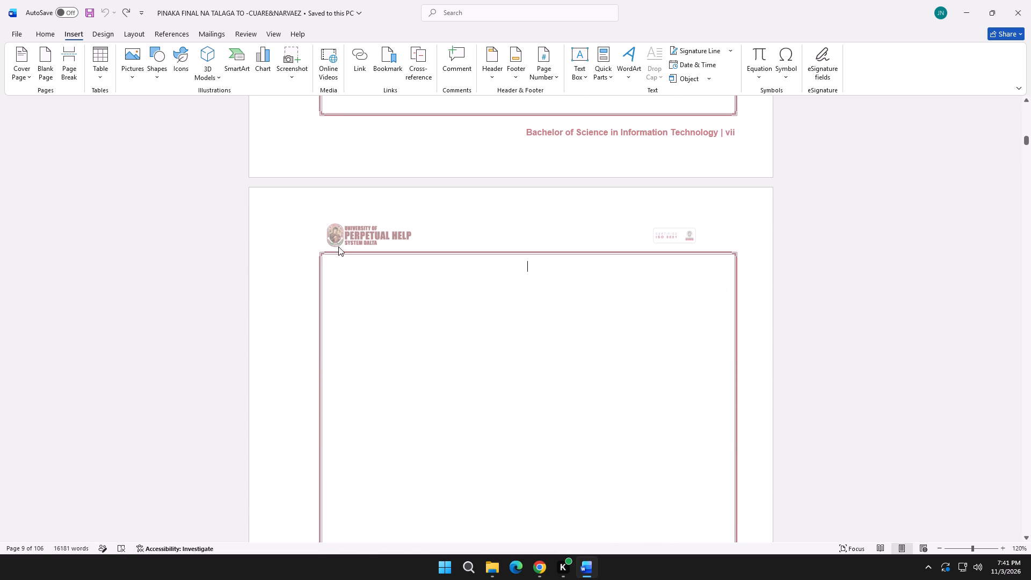
scroll(377, 291, "down", 15)
left_click(531, 327)
left_click(528, 334)
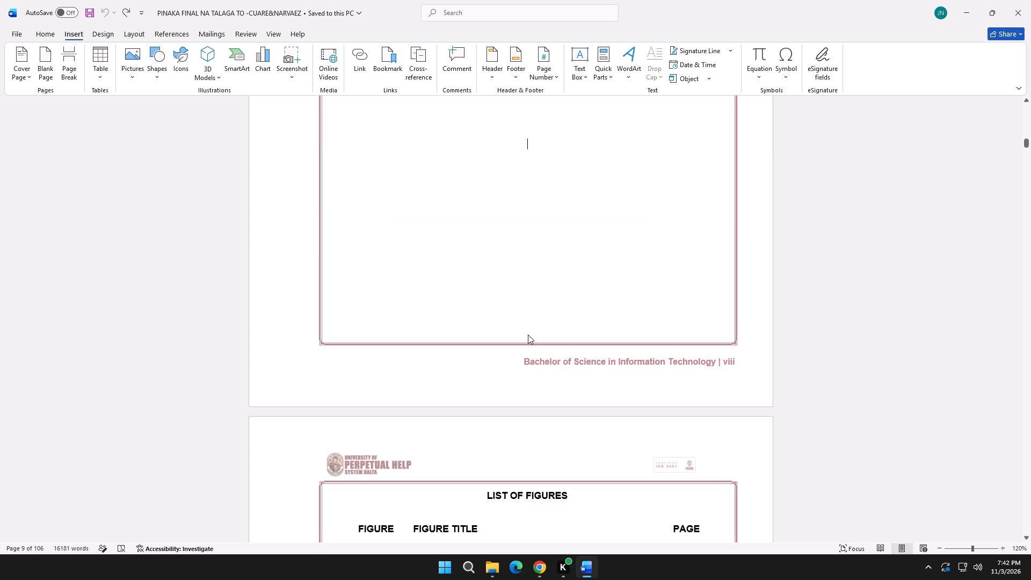
left_click(511, 339)
scroll(454, 322, "up", 13)
left_click(468, 222)
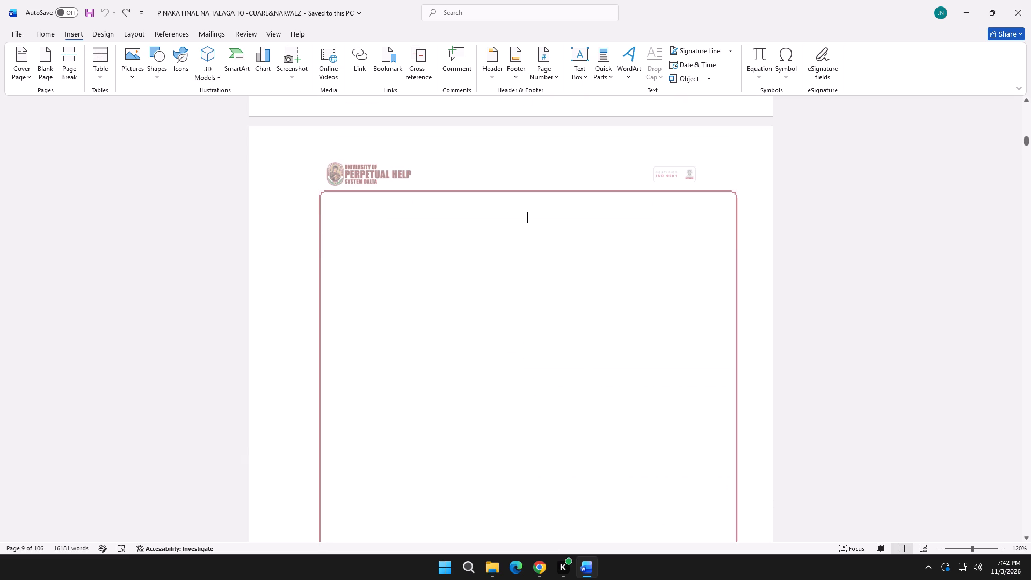
left_click_drag(263, 132, 553, 312)
left_click(395, 245)
left_click_drag(520, 195, 562, 342)
scroll(575, 337, "down", 10)
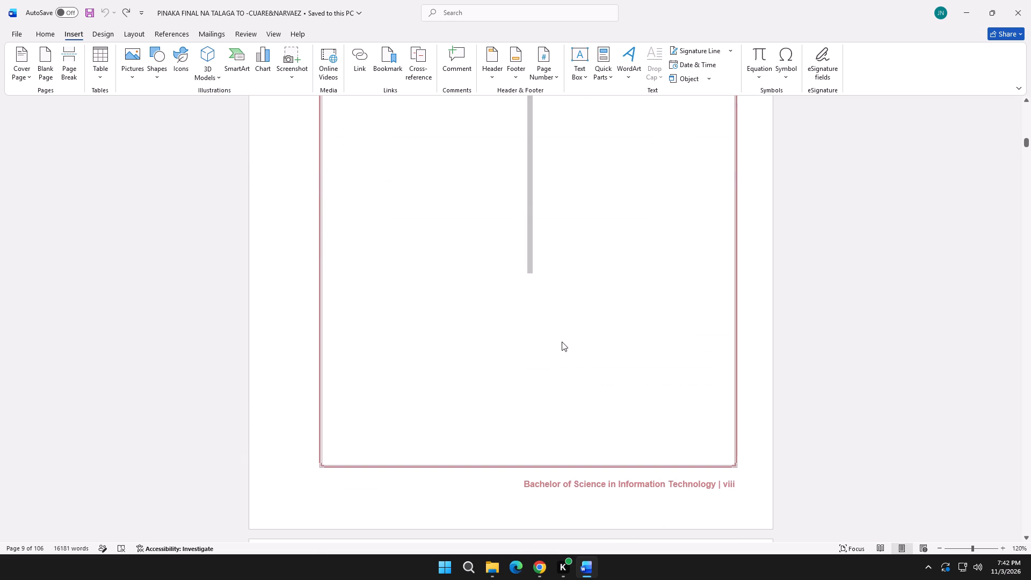
left_click_drag(562, 342, 505, 423)
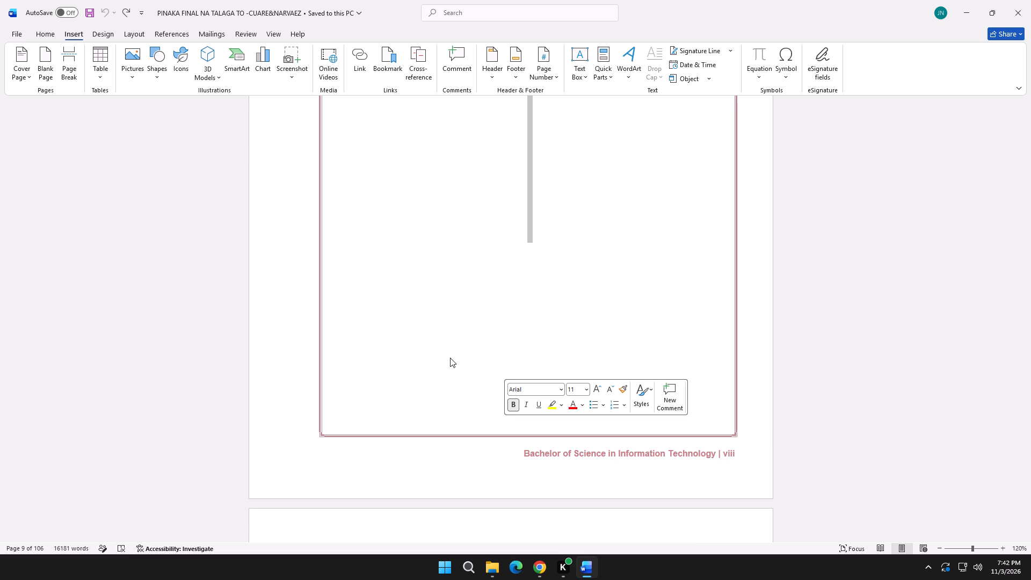
scroll(450, 358, "up", 7)
scroll(450, 358, "down", 16)
scroll(456, 360, "up", 12)
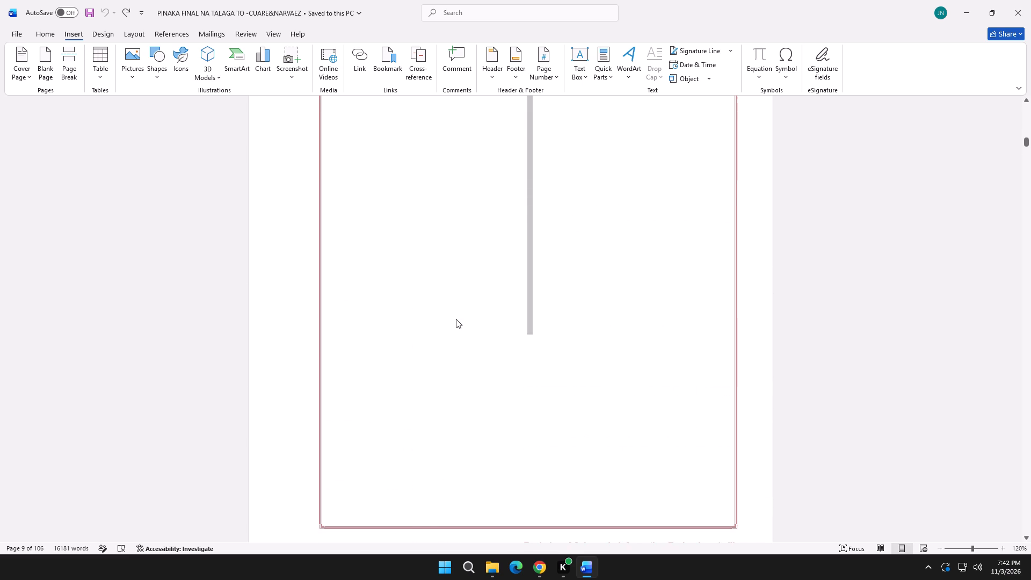
key("Delete")
Examine the preliminary pages from the title page through the List of Figures, checking page order and footer numbering.
scroll(456, 319, "up", 20)
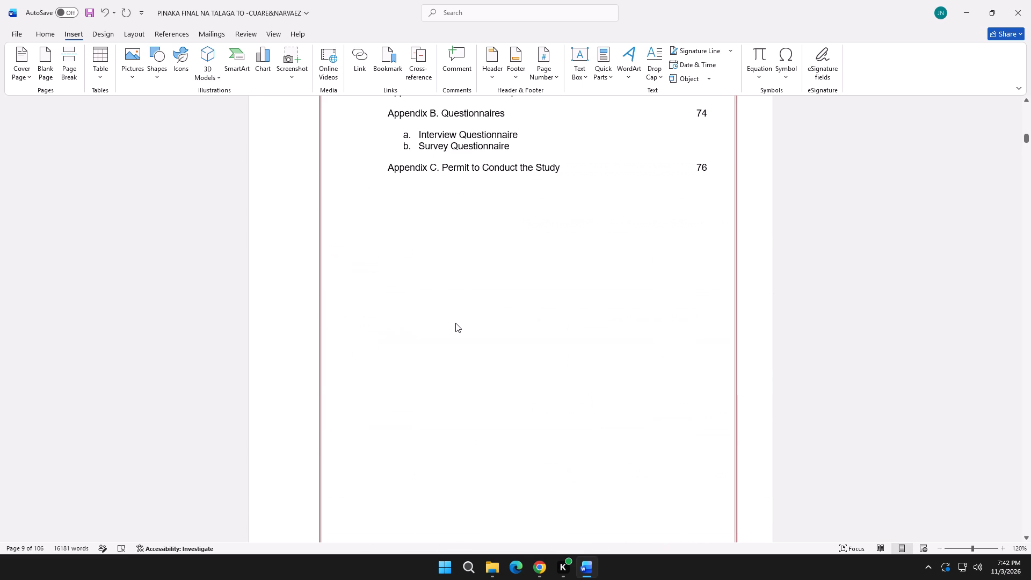
scroll(452, 327, "down", 18)
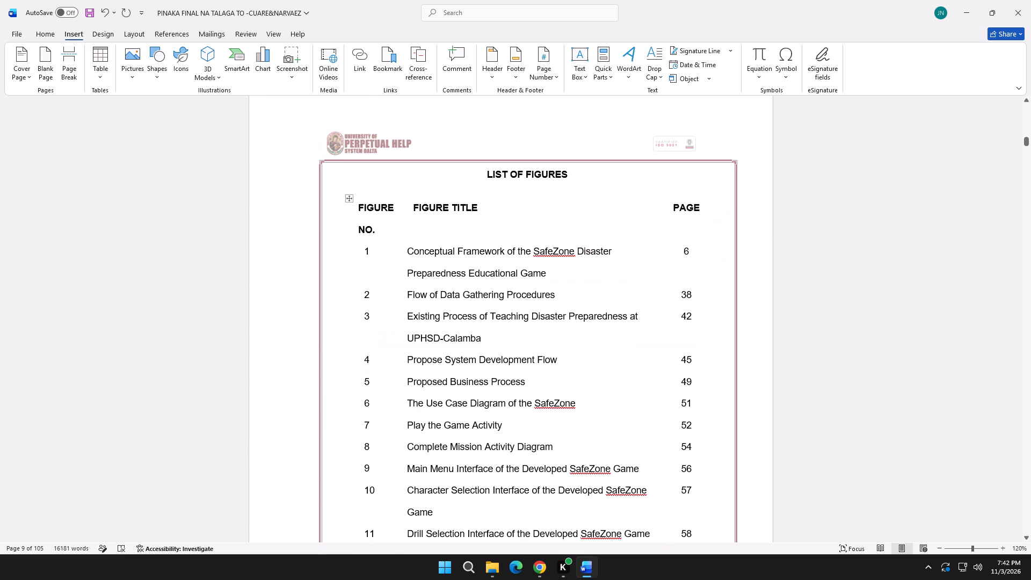
scroll(449, 329, "down", 17)
scroll(450, 328, "down", 13)
scroll(449, 329, "up", 20)
scroll(449, 329, "up", 12)
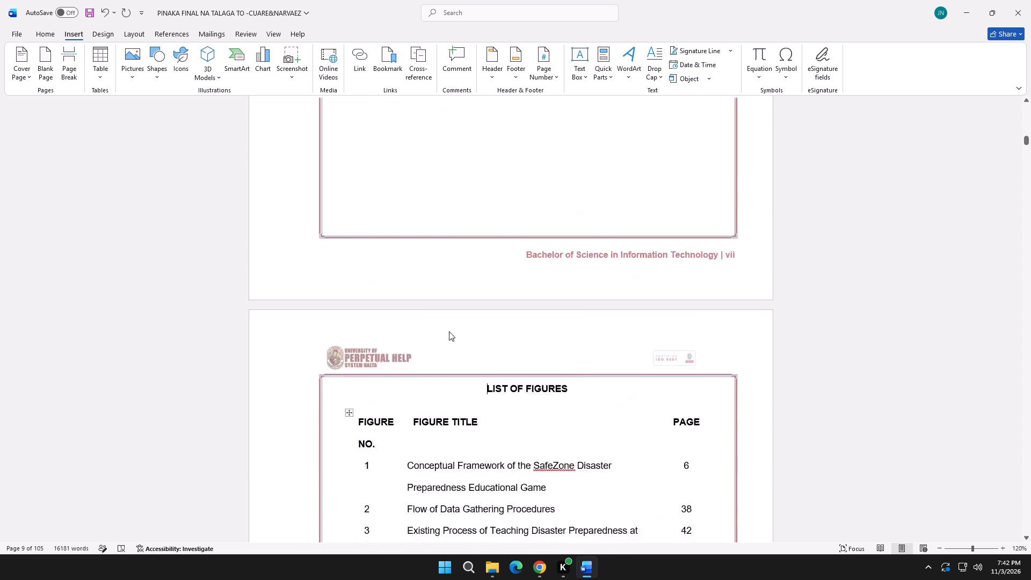
scroll(449, 331, "up", 20)
scroll(449, 331, "up", 20)
scroll(449, 331, "up", 12)
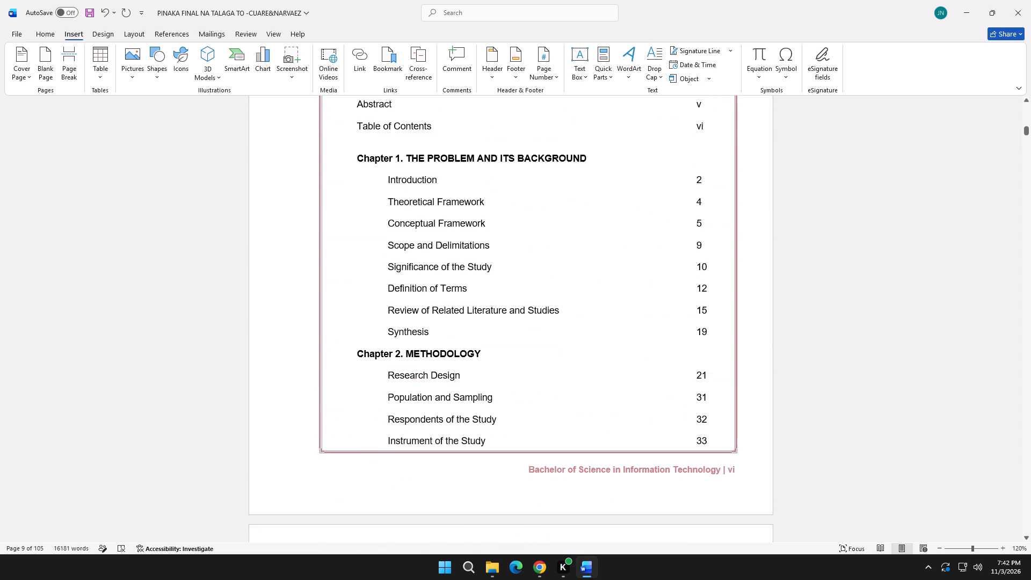
scroll(448, 333, "up", 20)
scroll(448, 333, "up", 20)
scroll(448, 333, "up", 12)
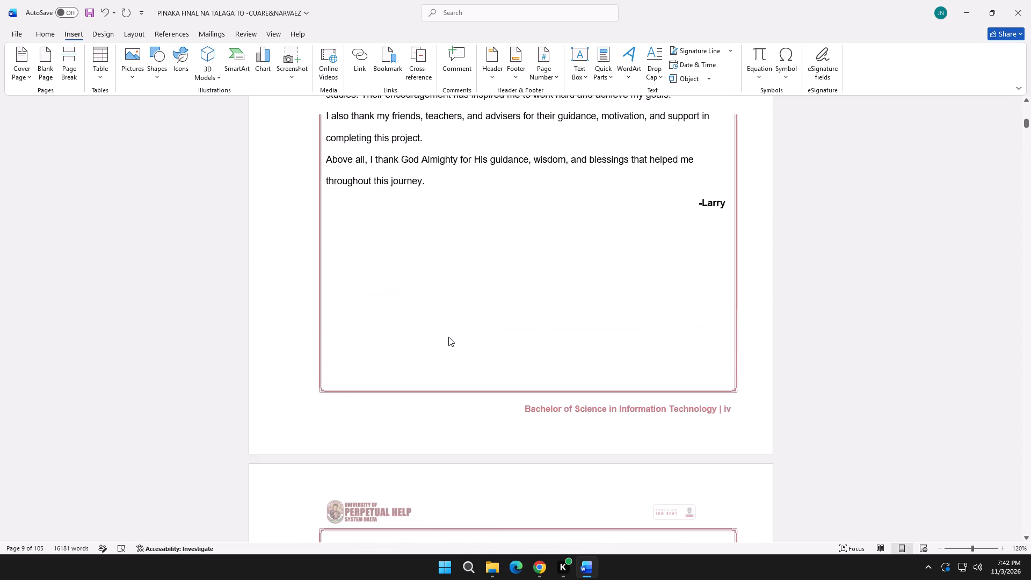
scroll(448, 337, "up", 20)
scroll(448, 337, "up", 20)
scroll(448, 337, "up", 5)
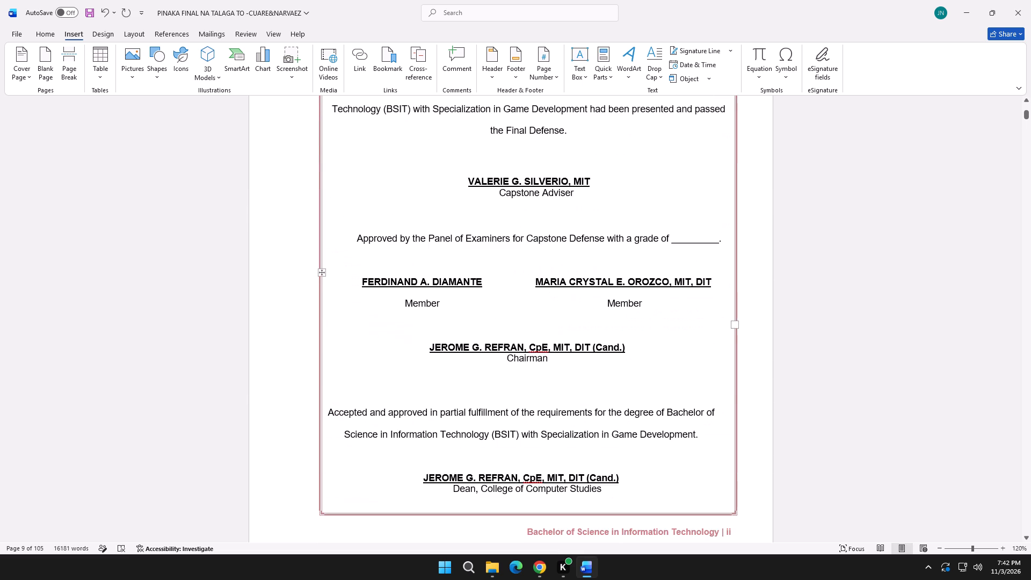
scroll(717, 285, "up", 14)
scroll(691, 268, "down", 2, "ctrl")
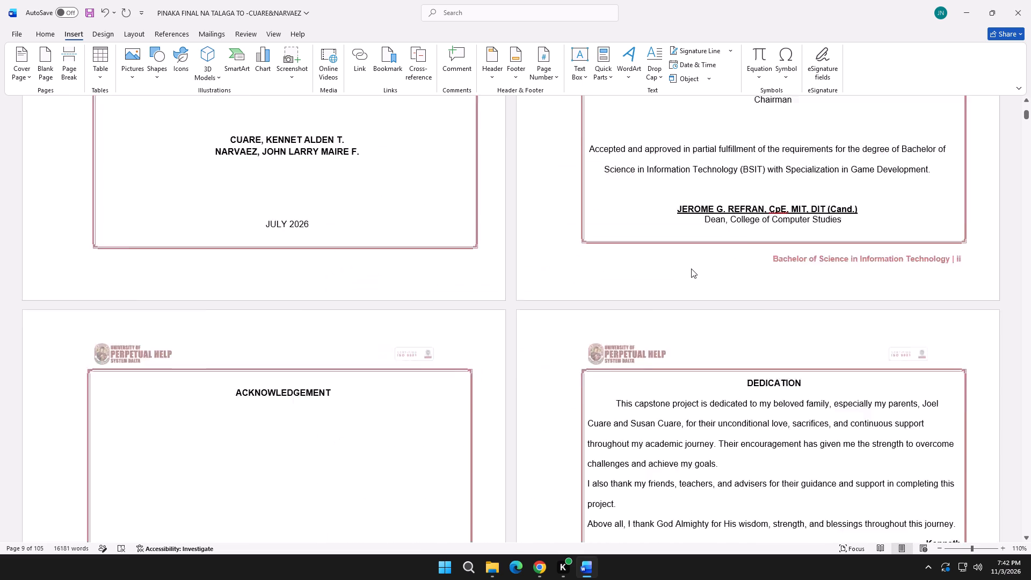
scroll(691, 269, "up", 2, "ctrl")
scroll(691, 269, "down", 1, "ctrl")
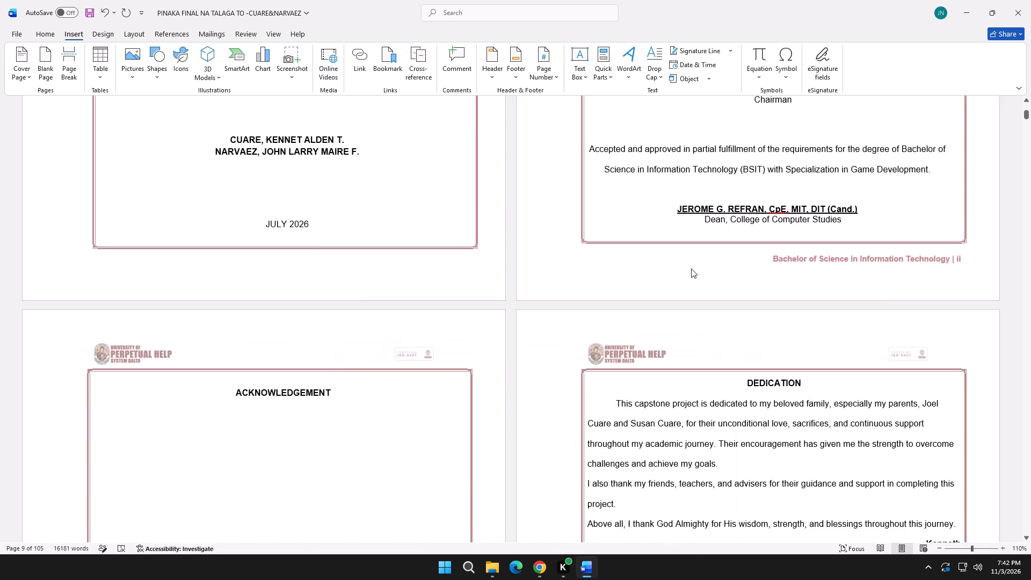
scroll(691, 269, "up", 2, "ctrl")
scroll(691, 269, "down", 1, "ctrl")
scroll(691, 272, "up", 17)
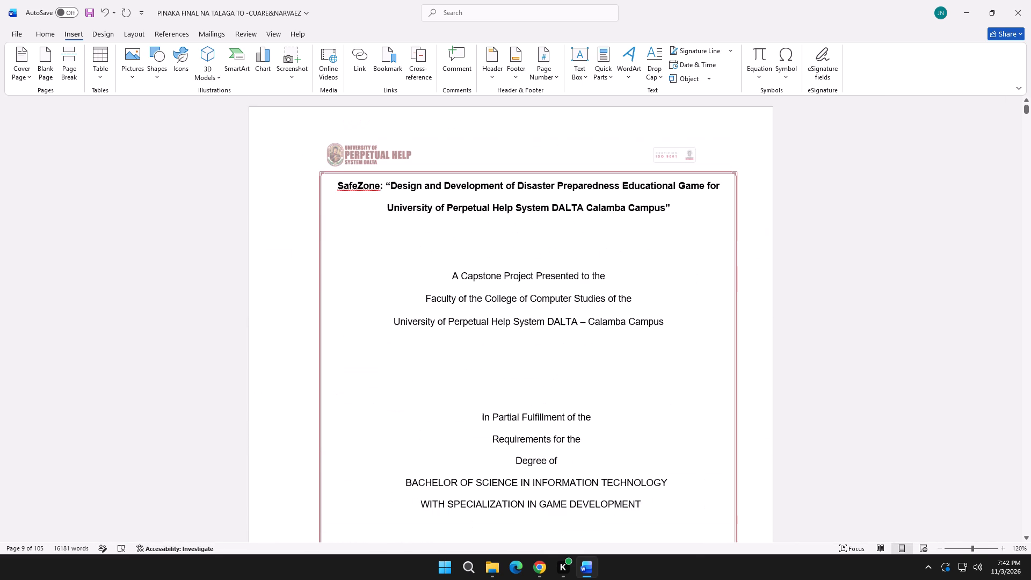
scroll(695, 288, "up", 7)
left_click_drag(1025, 110, 1018, 120)
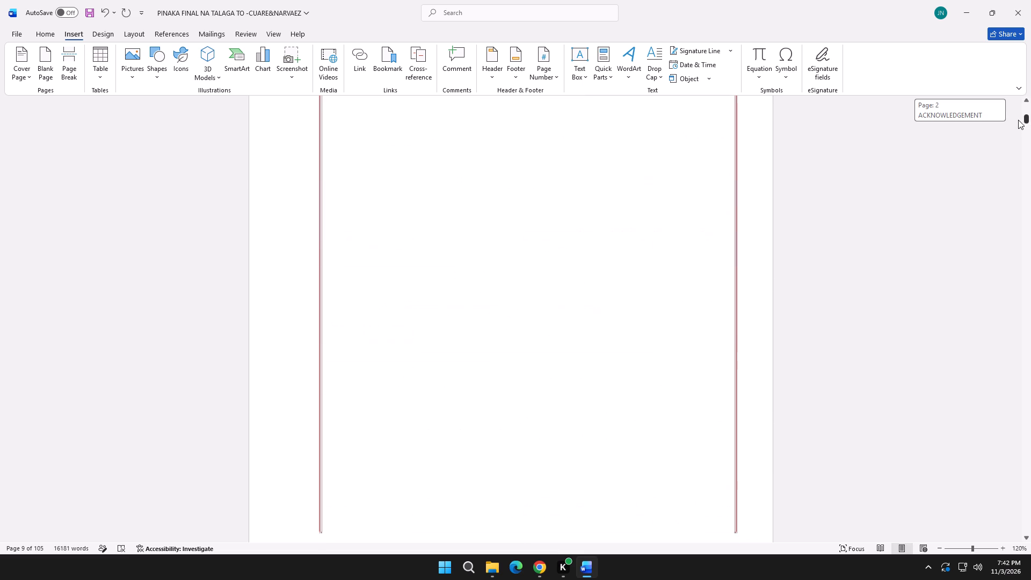
left_click_drag(1018, 120, 1011, 141)
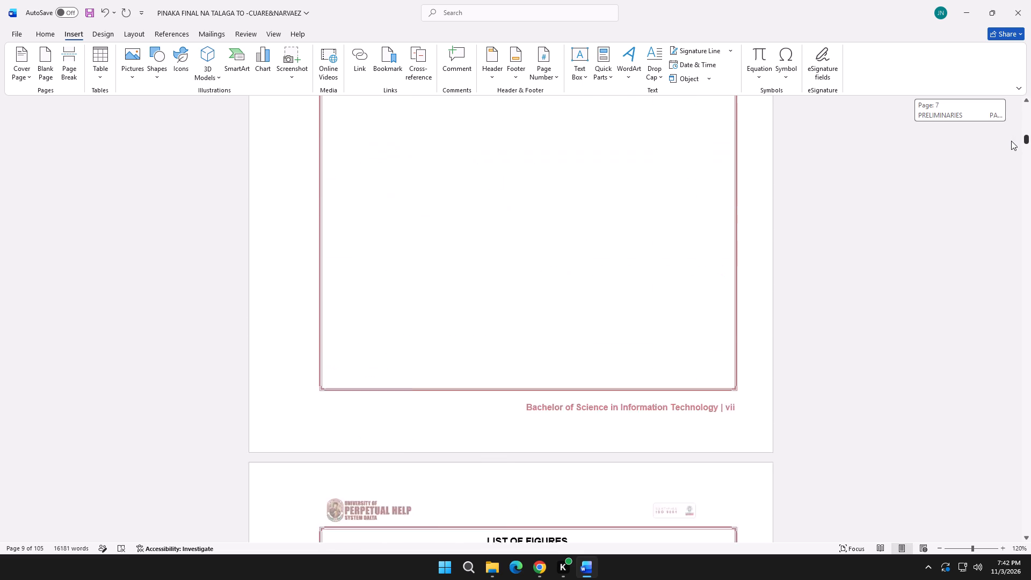
left_click_drag(1011, 141, 1010, 147)
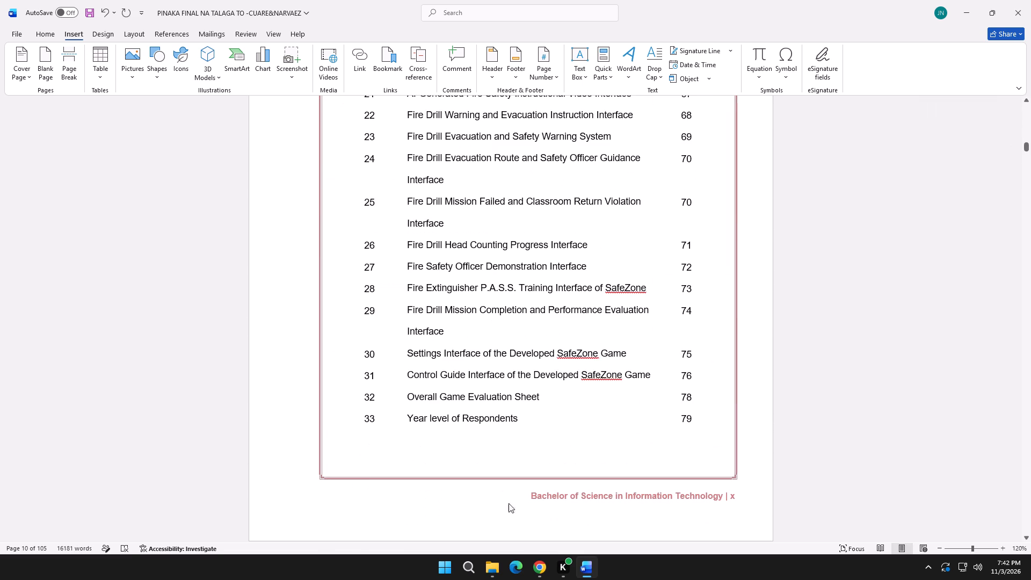
Look up the monitor's advanced display information in Windows Settings, close it, and return to the thesis.
left_click(464, 563)
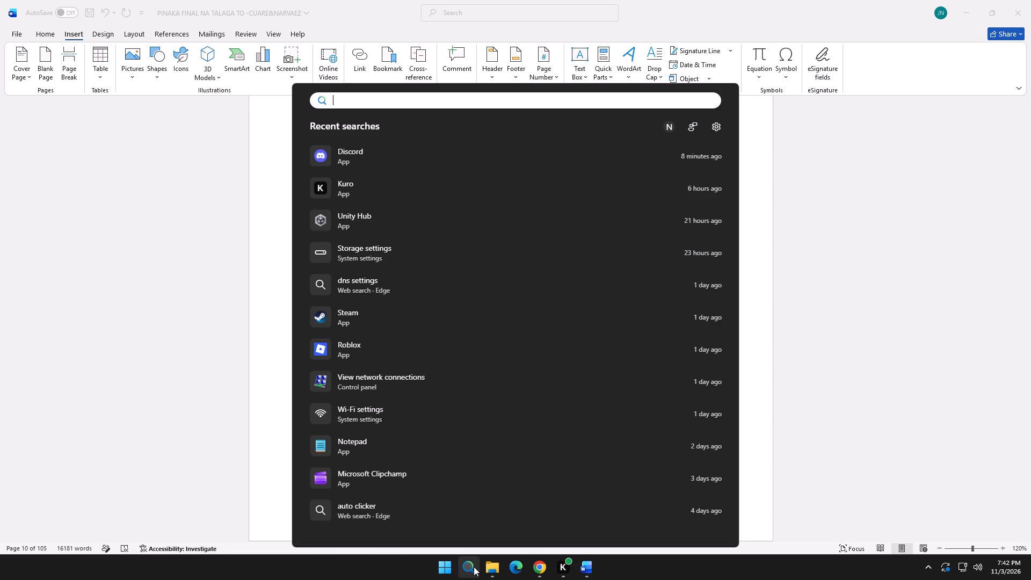
type("hz")
key("BackSpace")
key("BackSpace")
key("m")
key("BackSpace")
key("BackSpace")
key("a")
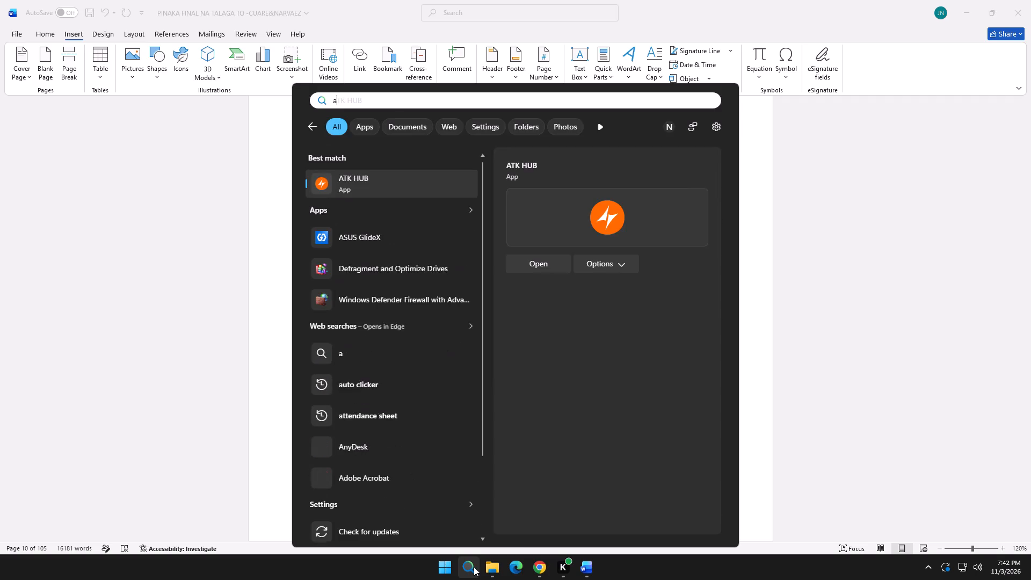
key("BackSpace")
key("BackSpace")
type("monitor")
key("Return")
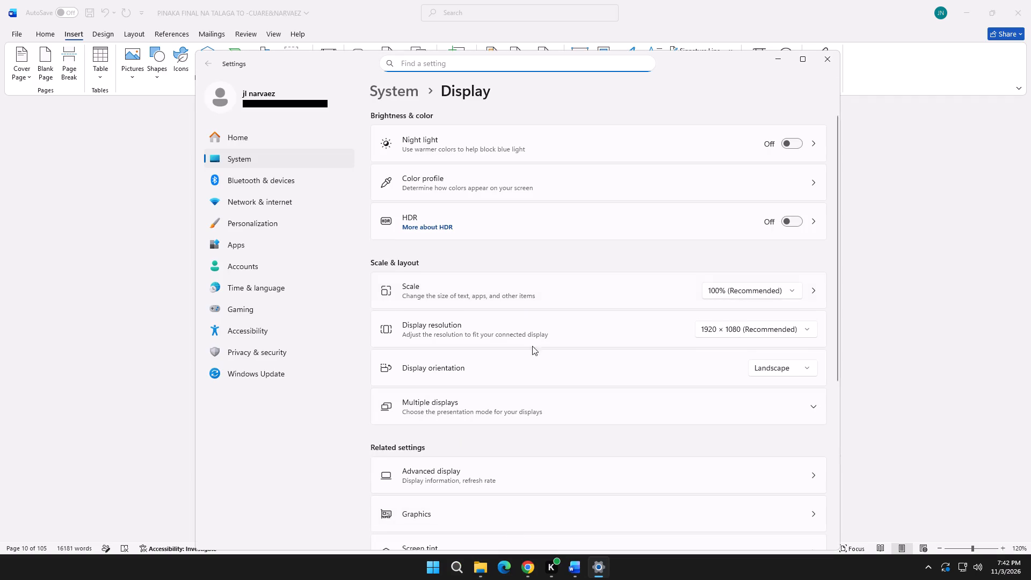
left_click(542, 468)
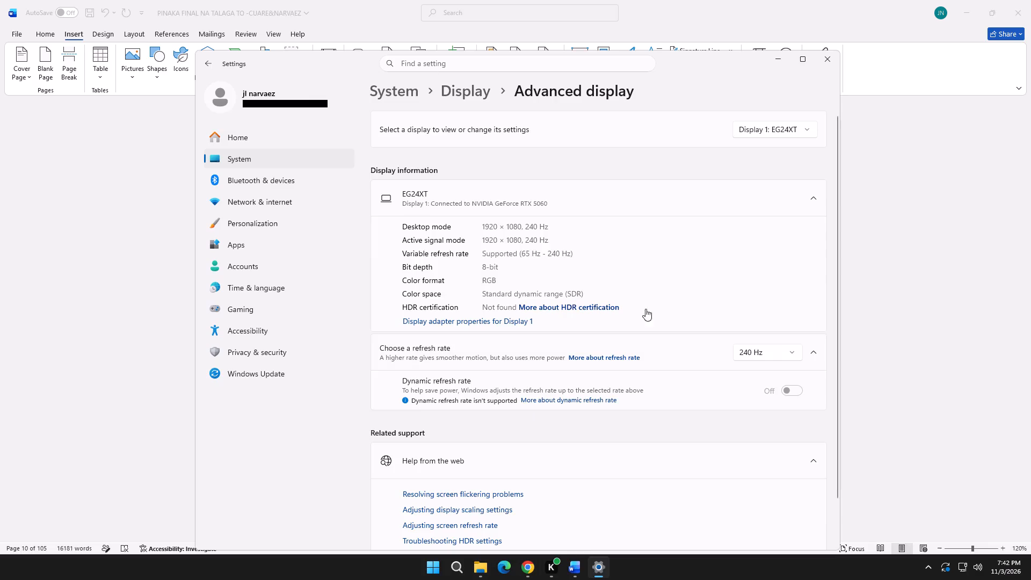
left_click(821, 66)
Examine the last List of Figures pages and the start of the List of Tables, including their footer page numbers.
scroll(384, 264, "down", 8)
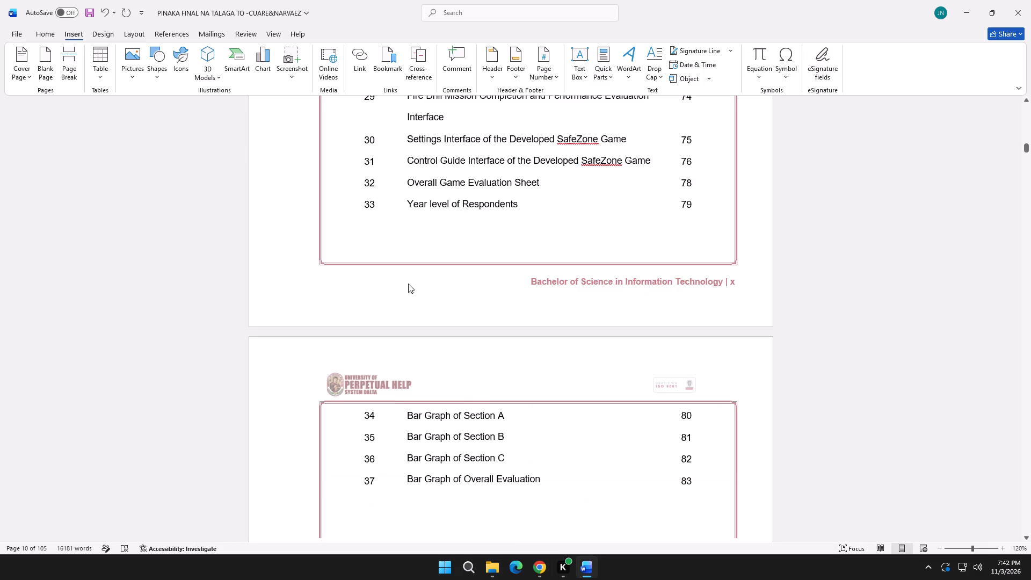
scroll(408, 284, "down", 19)
scroll(407, 286, "down", 6)
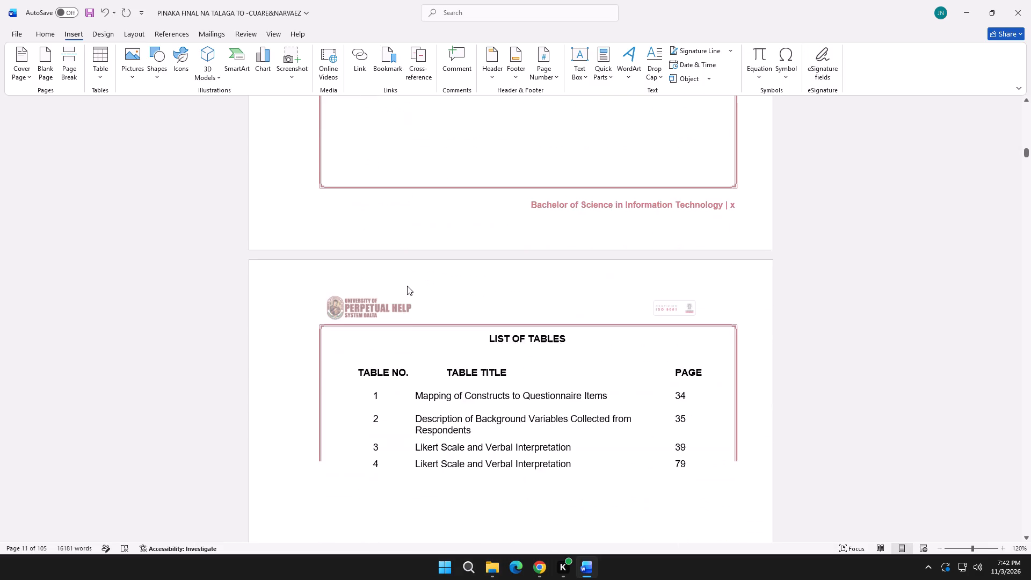
scroll(408, 285, "up", 14)
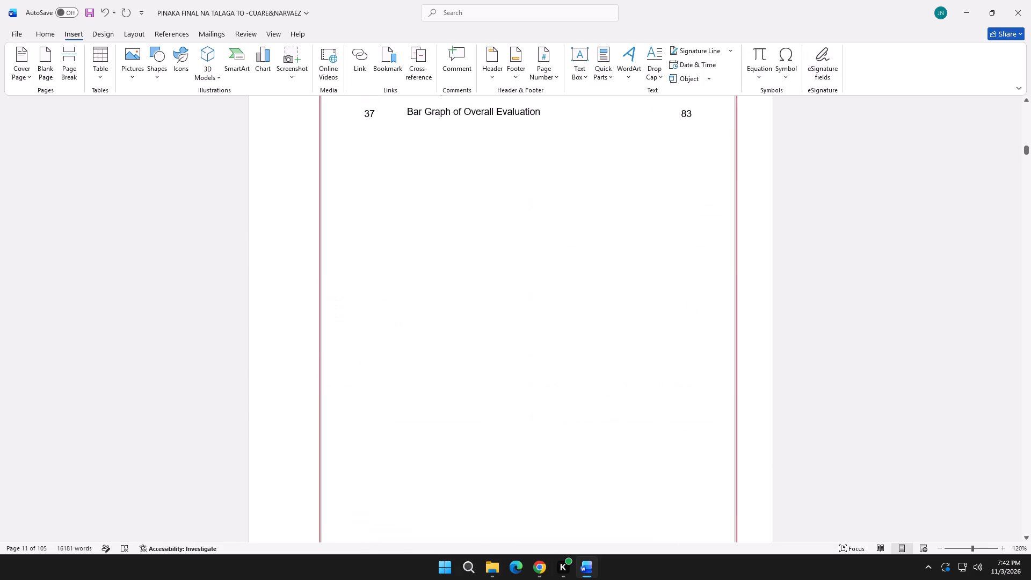
scroll(408, 285, "up", 6)
scroll(408, 285, "down", 20)
scroll(419, 284, "up", 20)
scroll(419, 284, "up", 20)
scroll(419, 284, "up", 15)
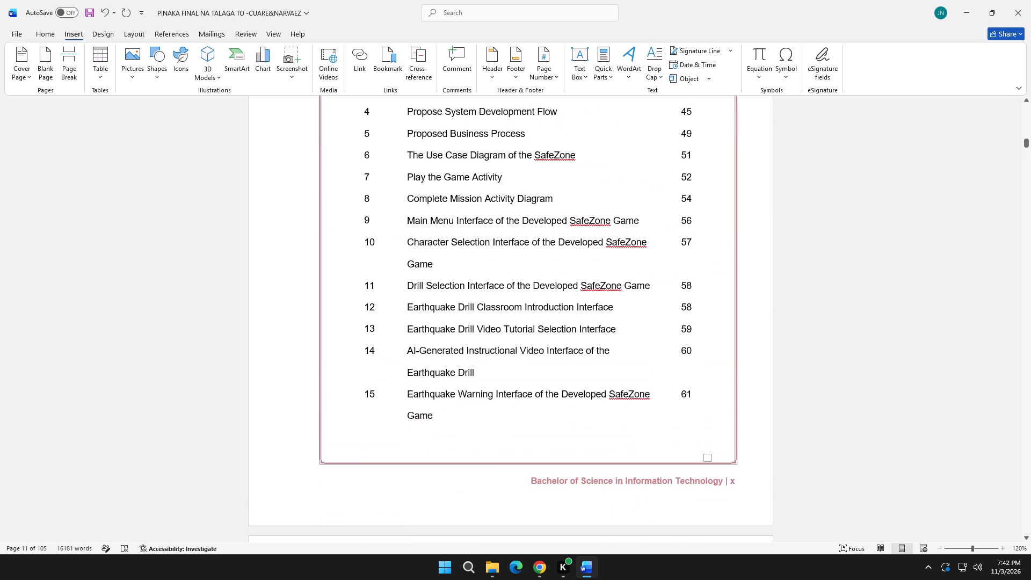
scroll(567, 335, "up", 8)
scroll(565, 336, "down", 20)
scroll(565, 336, "down", 16)
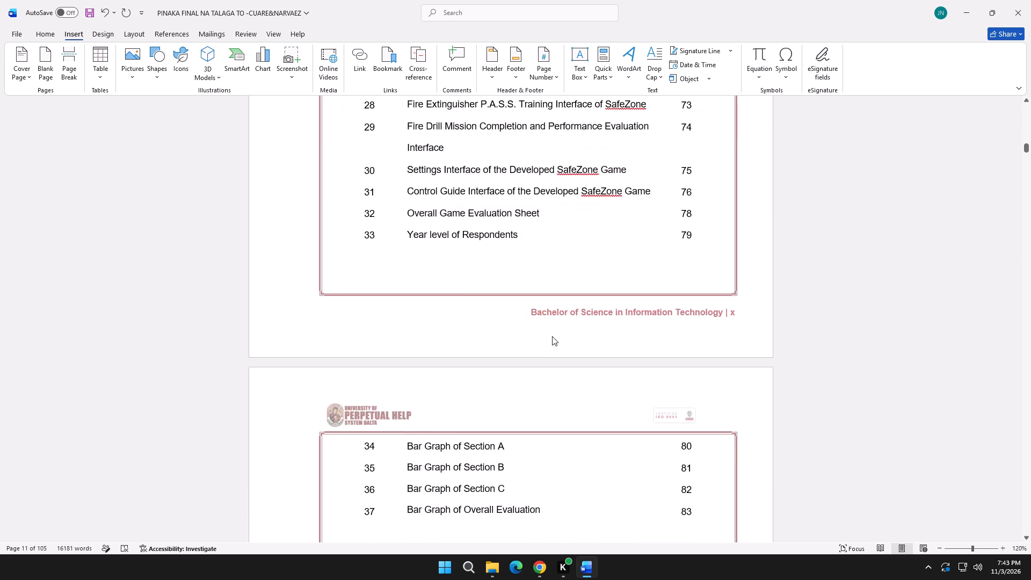
scroll(552, 336, "down", 9)
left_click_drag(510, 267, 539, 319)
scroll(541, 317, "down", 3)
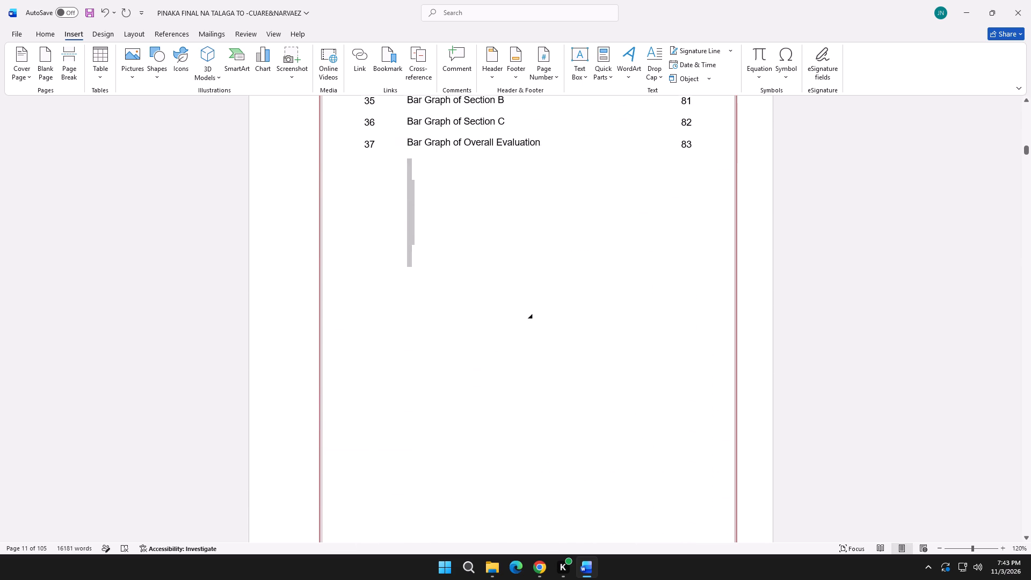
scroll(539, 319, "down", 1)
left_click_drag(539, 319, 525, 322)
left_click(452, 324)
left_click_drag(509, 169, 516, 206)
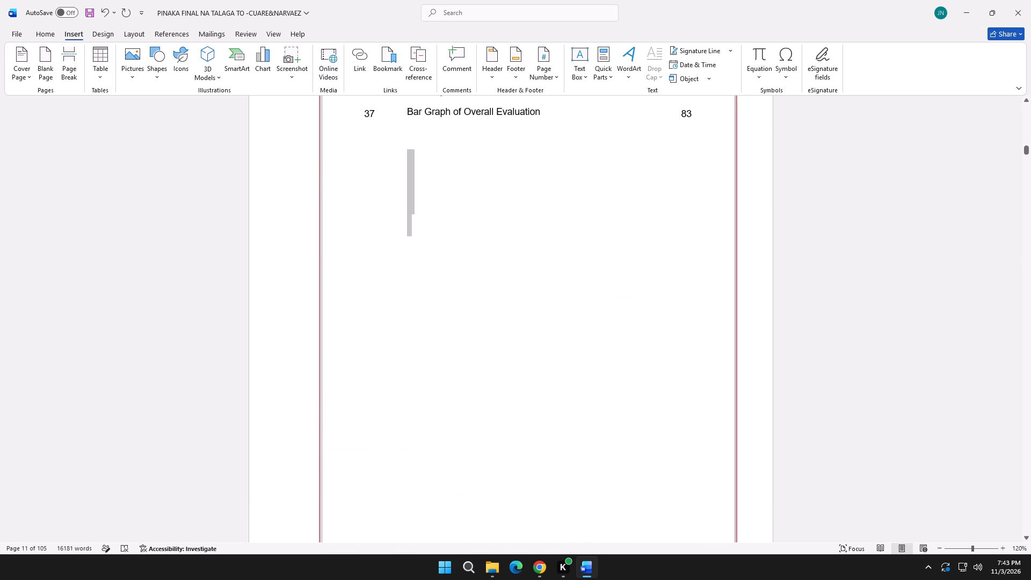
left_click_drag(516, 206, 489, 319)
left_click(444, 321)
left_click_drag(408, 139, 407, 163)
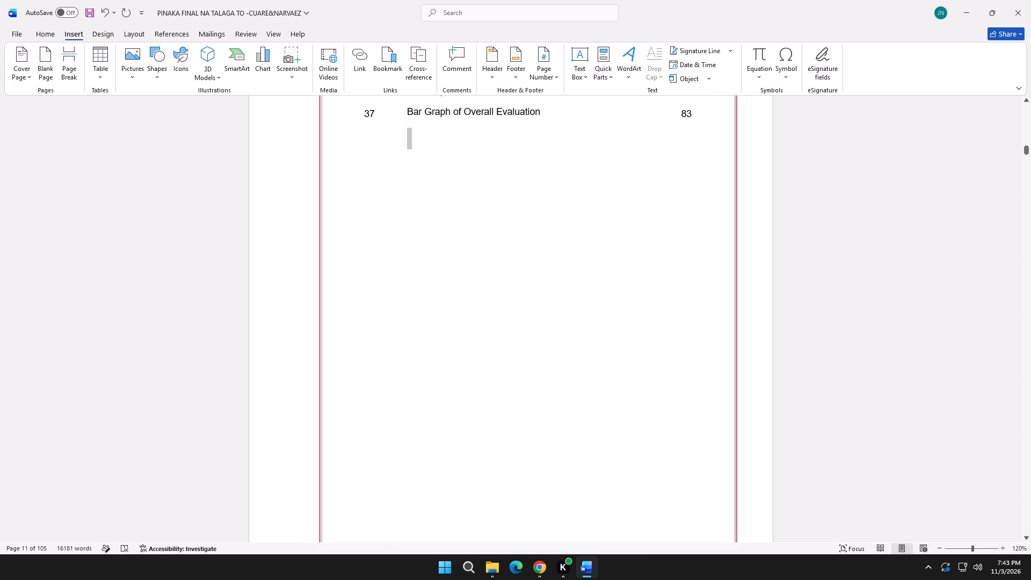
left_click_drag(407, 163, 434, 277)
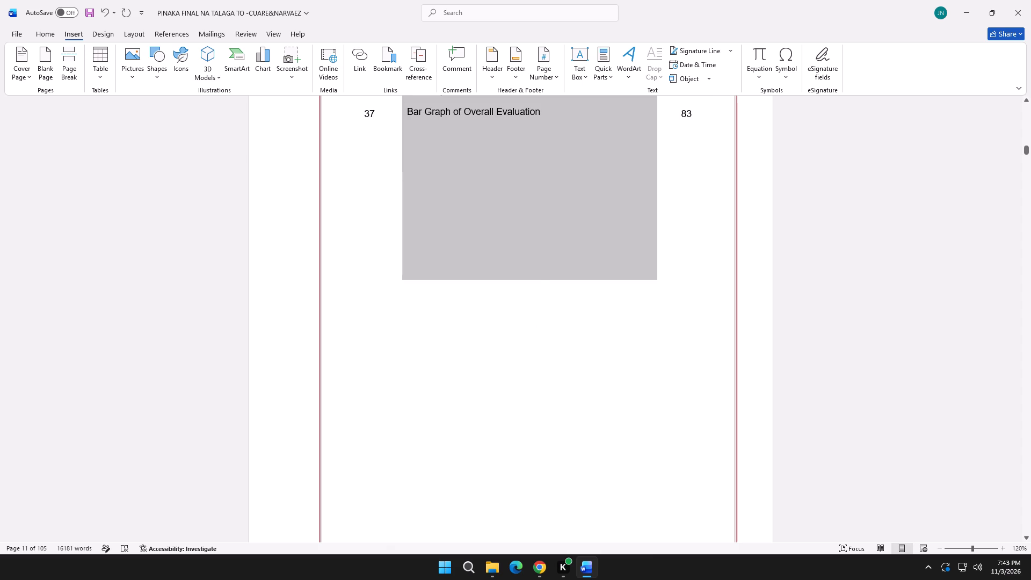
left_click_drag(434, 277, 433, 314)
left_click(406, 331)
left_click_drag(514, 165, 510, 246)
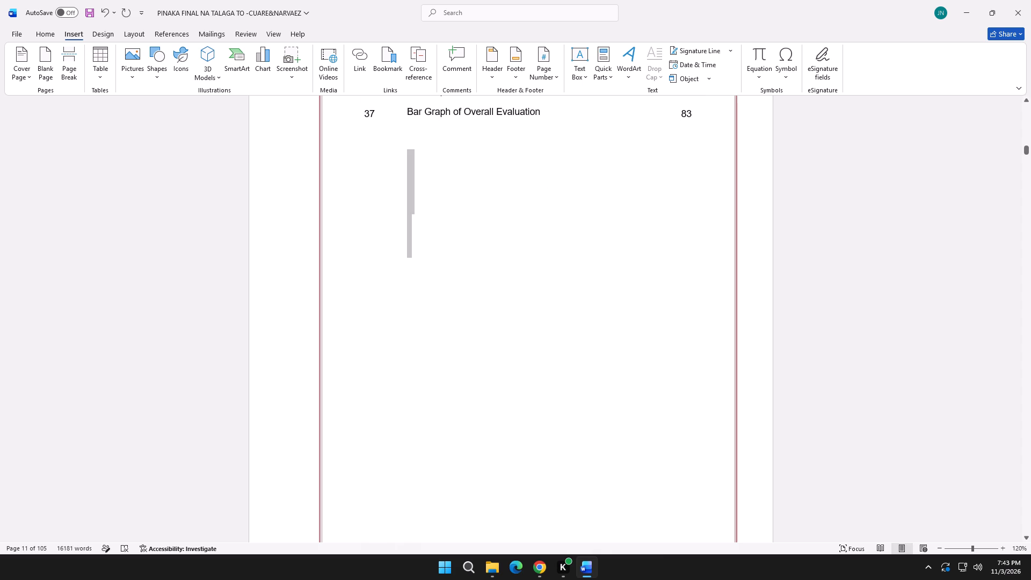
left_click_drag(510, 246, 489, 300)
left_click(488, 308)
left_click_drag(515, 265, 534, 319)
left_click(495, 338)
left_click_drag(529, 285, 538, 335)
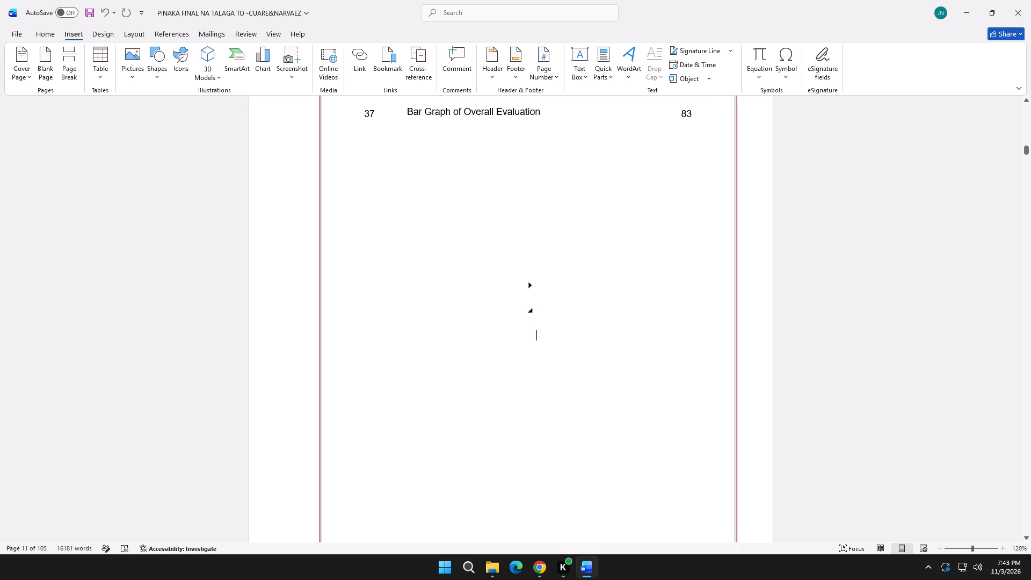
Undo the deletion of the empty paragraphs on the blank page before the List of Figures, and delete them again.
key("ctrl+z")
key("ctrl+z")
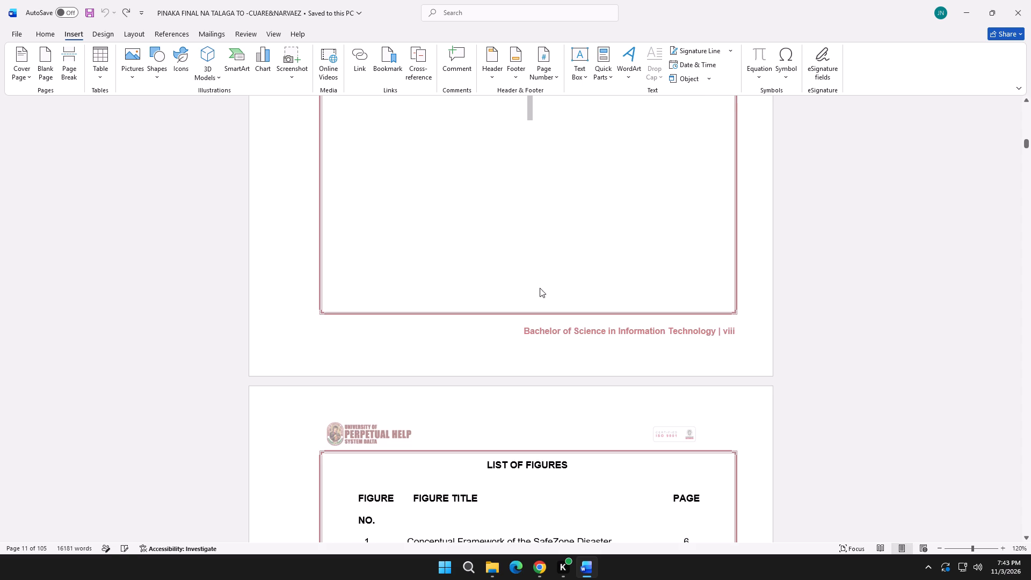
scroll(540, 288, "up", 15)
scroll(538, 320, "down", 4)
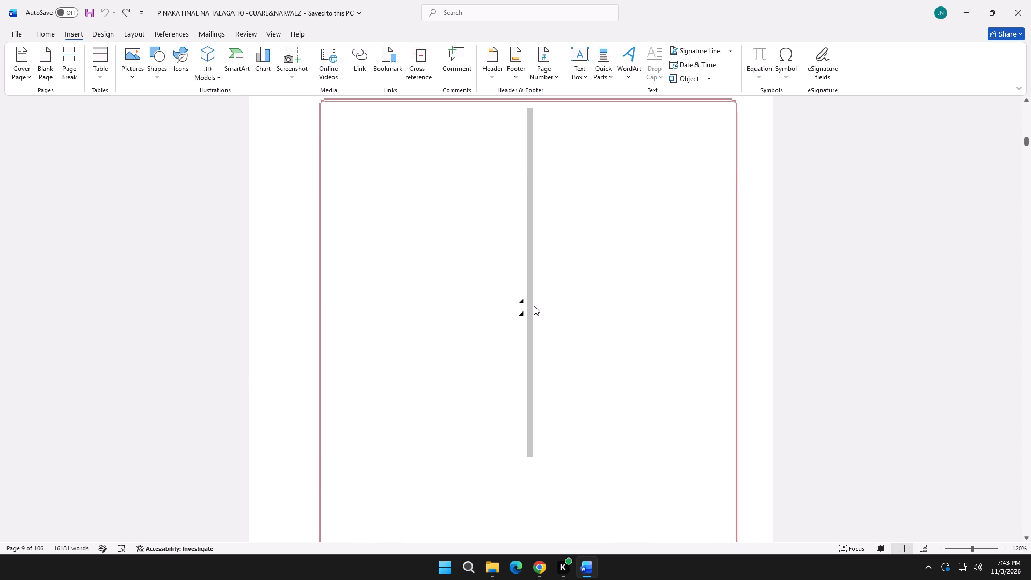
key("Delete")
Examine the pages from the List of Figures through the List of Tables to the start of Chapter 1, checking footer numbering.
scroll(533, 301, "down", 20)
scroll(533, 301, "down", 5)
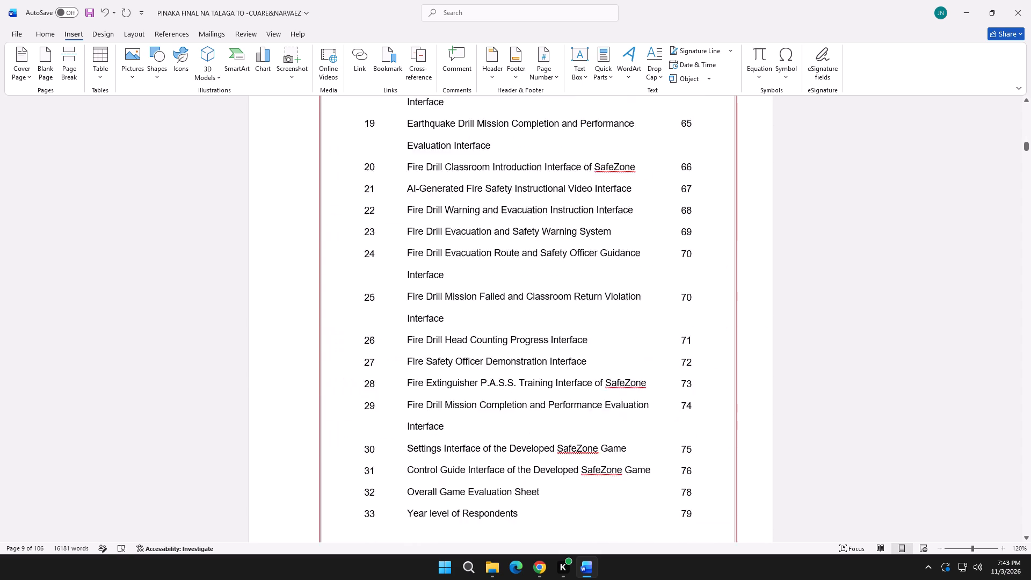
scroll(525, 305, "down", 20)
scroll(525, 305, "down", 9)
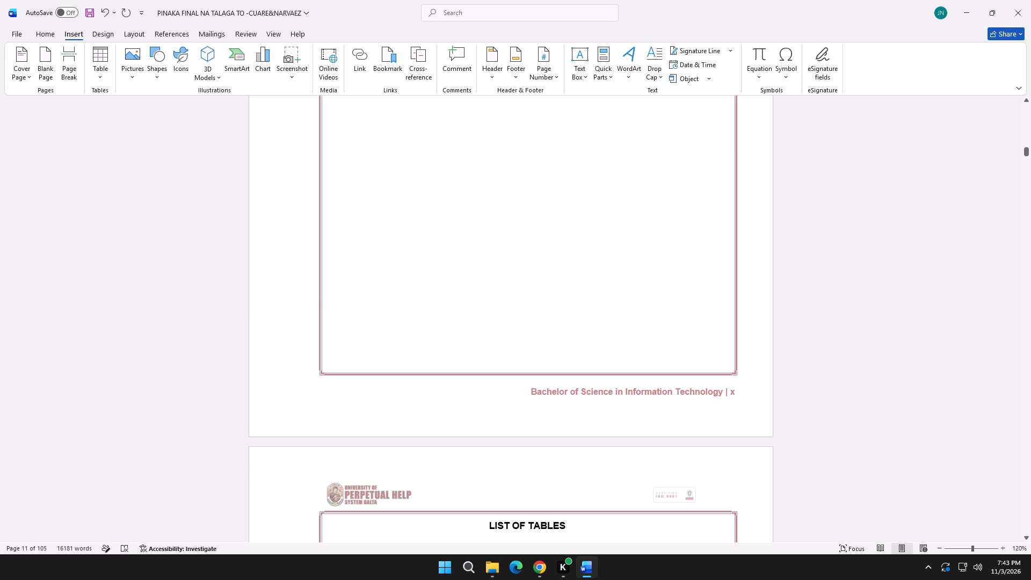
scroll(521, 306, "up", 7)
scroll(521, 306, "down", 15)
scroll(521, 305, "down", 7)
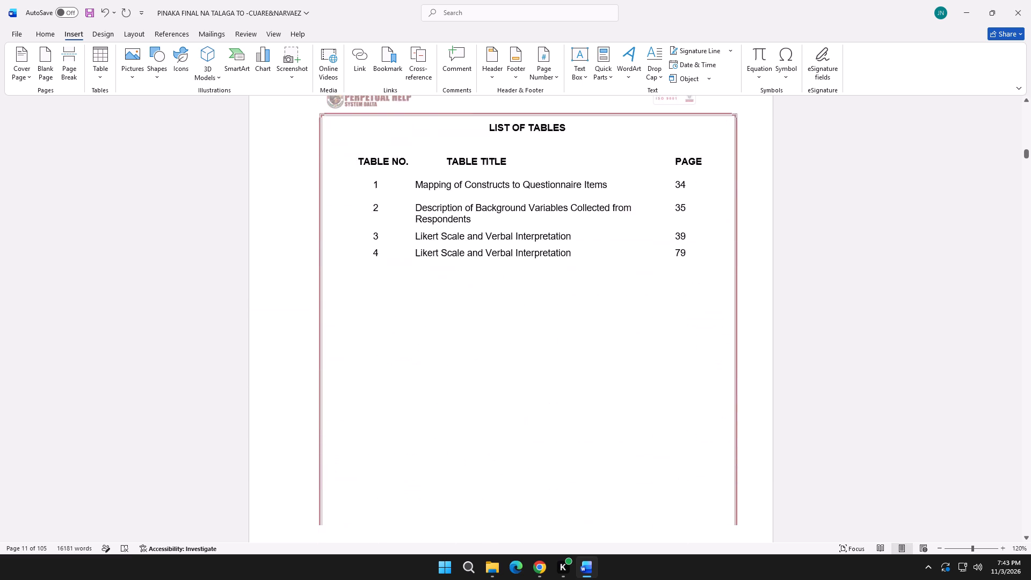
scroll(521, 305, "down", 3)
left_click(508, 226)
scroll(515, 232, "down", 12)
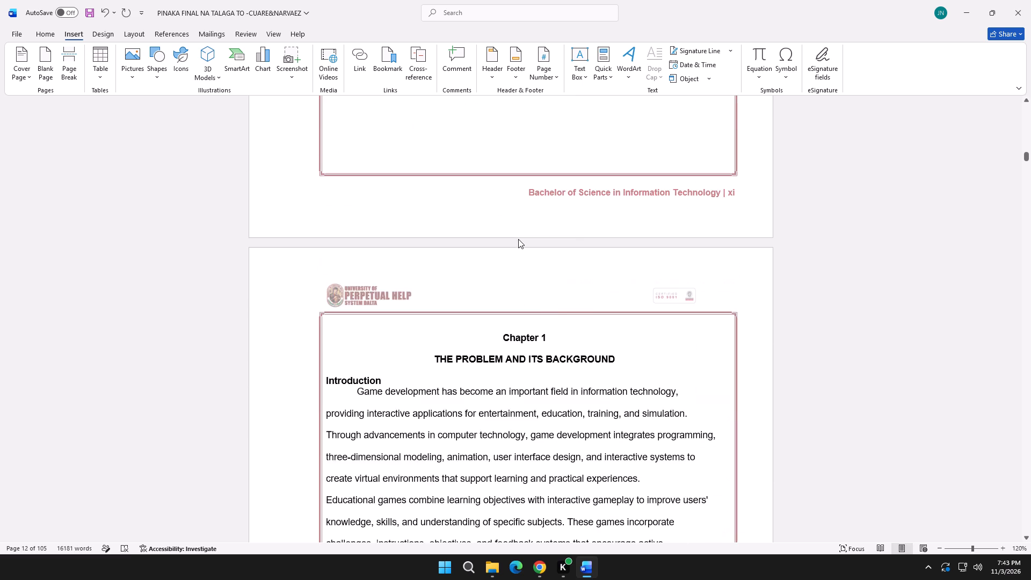
scroll(519, 243, "down", 12)
scroll(519, 244, "up", 7)
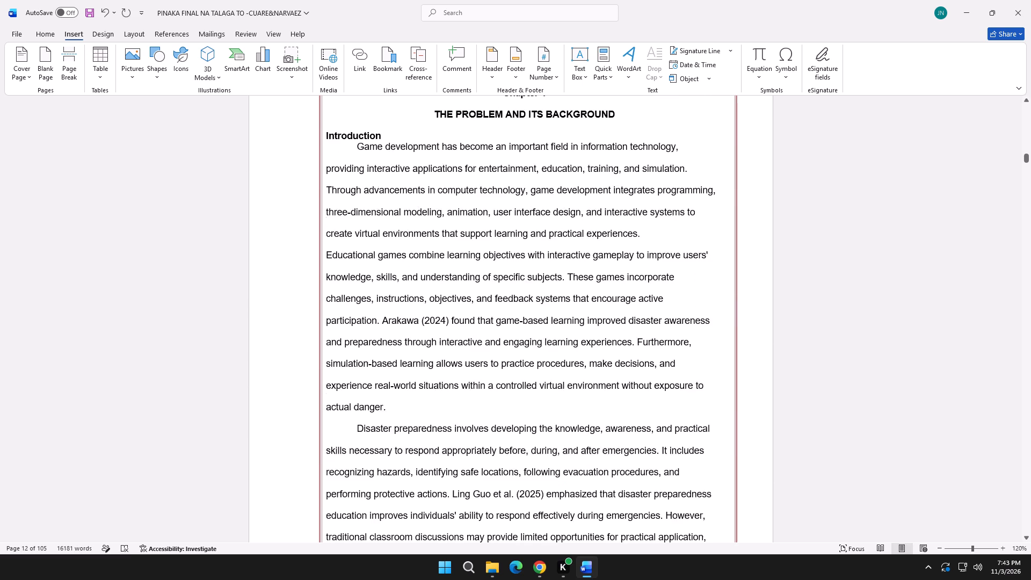
scroll(519, 244, "up", 8)
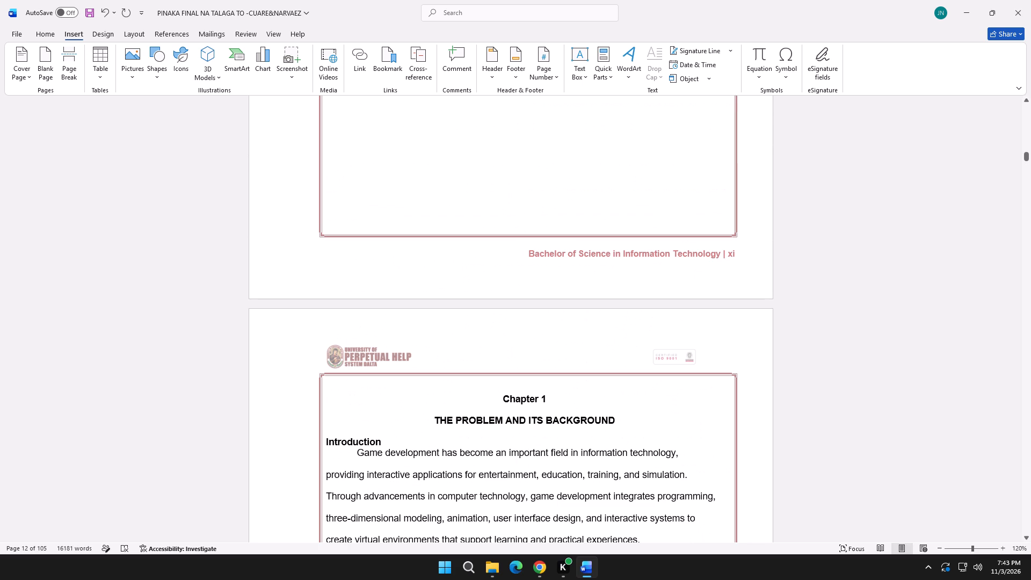
scroll(519, 241, "down", 1)
Insert a page break before the Chapter 1 heading and check the pages around it.
left_click(380, 301)
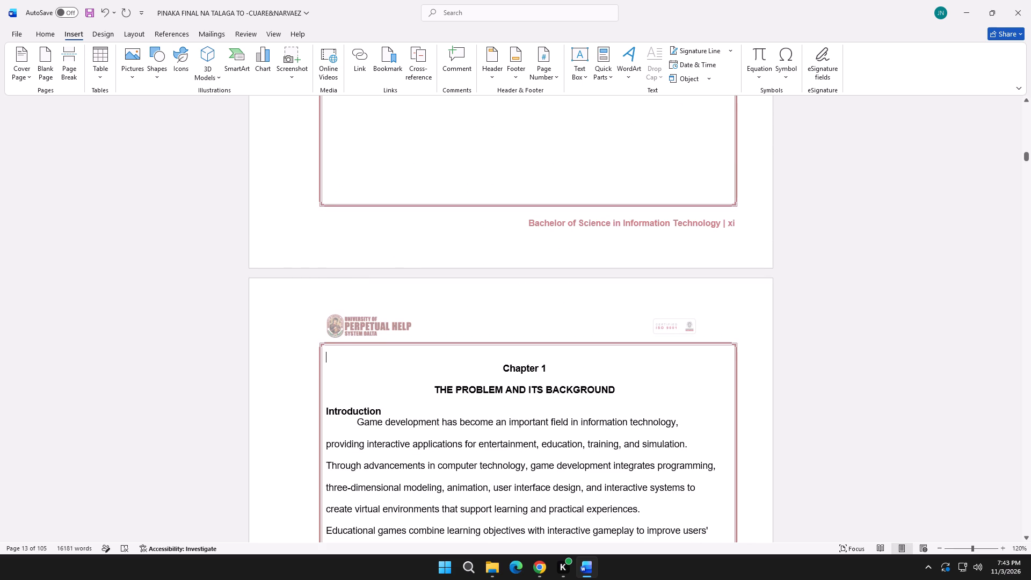
left_click(69, 71)
scroll(313, 238, "down", 5)
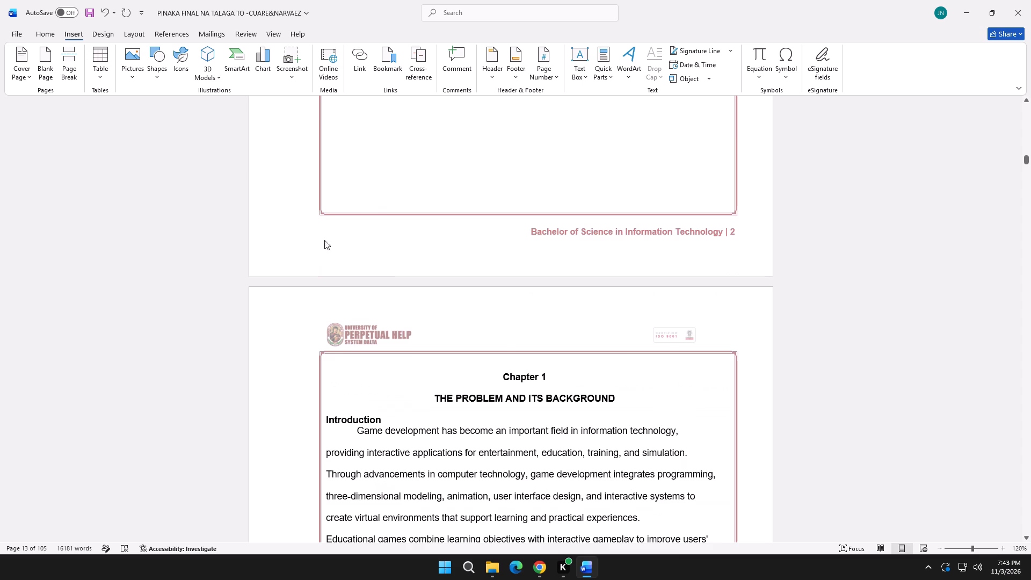
scroll(337, 248, "down", 14)
scroll(340, 255, "up", 18)
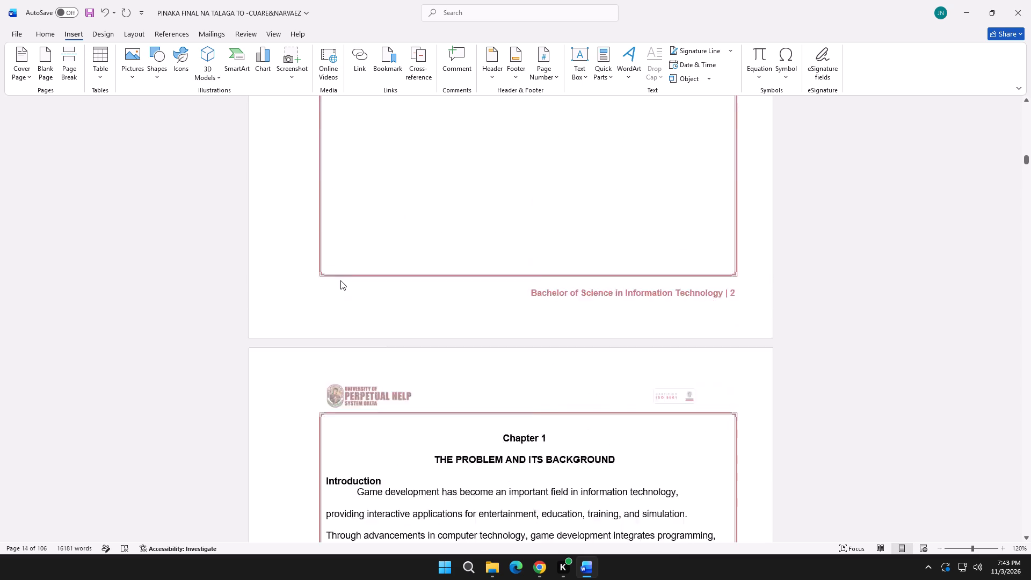
scroll(340, 280, "up", 12)
scroll(340, 280, "down", 7)
scroll(698, 430, "down", 3)
Open the footer of the blank page before Chapter 1 for editing.
left_click(736, 420)
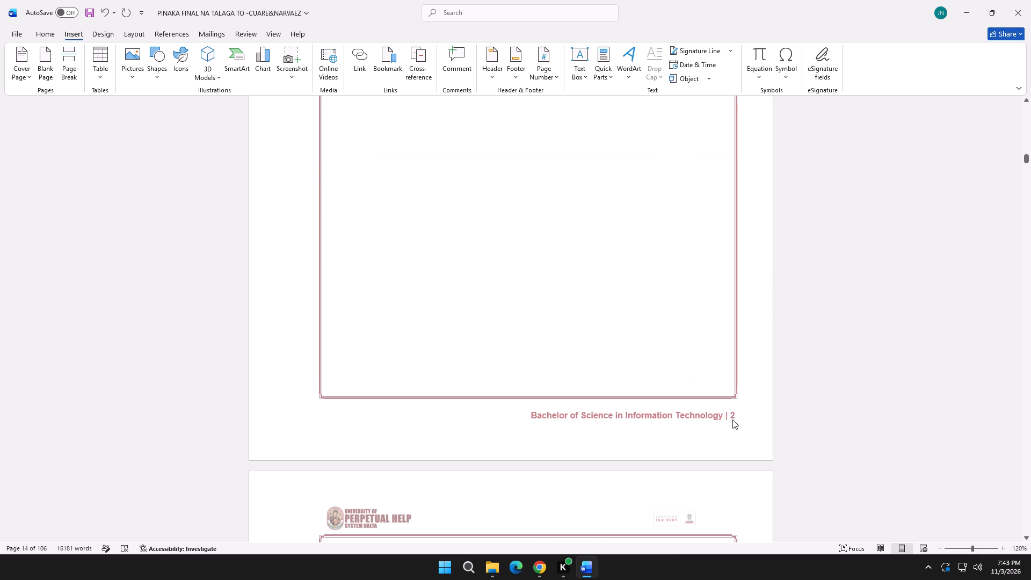
left_click(732, 419)
left_click(731, 416)
double_click(719, 416)
left_click(721, 412)
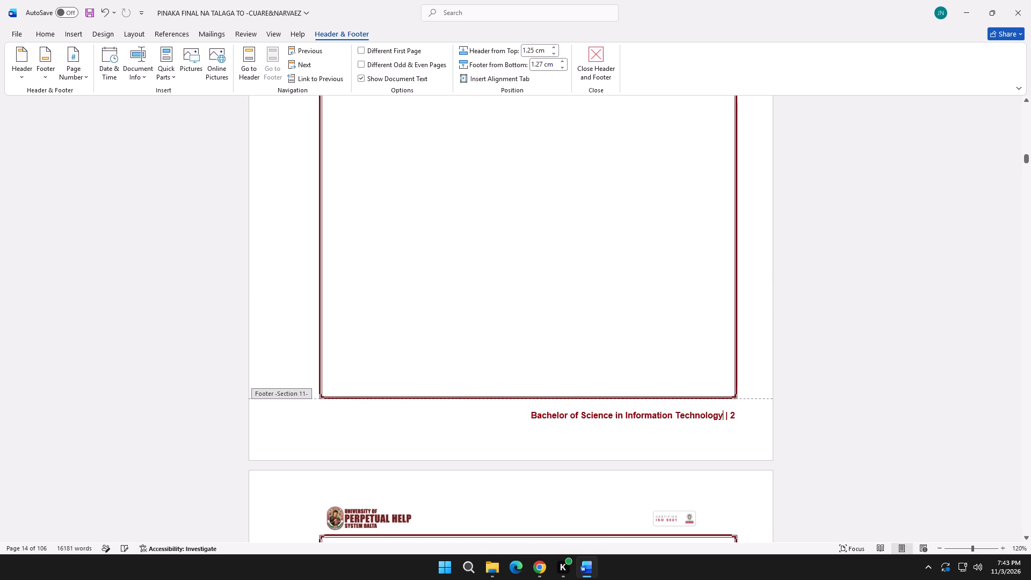
left_click_drag(739, 414, 732, 416)
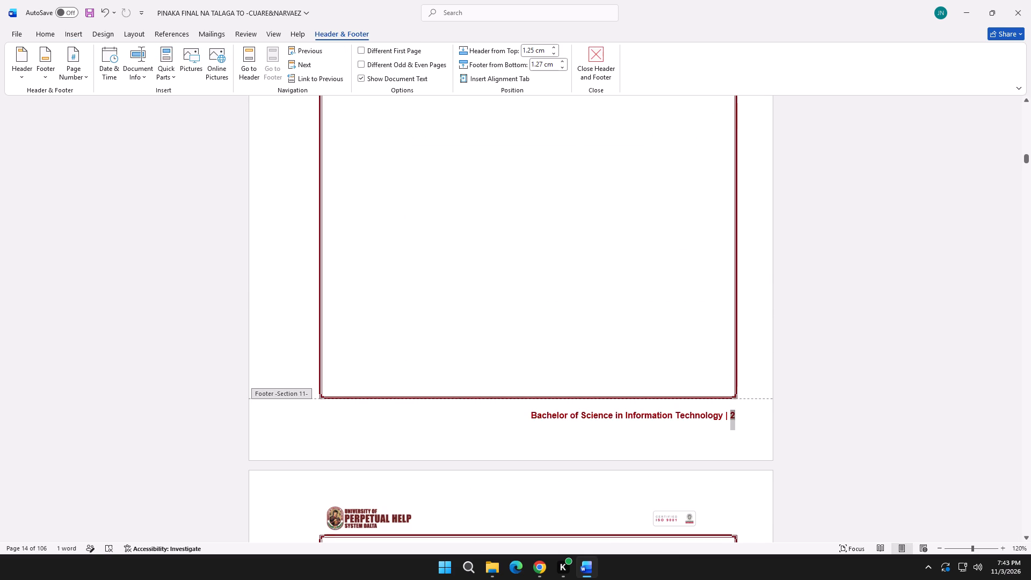
left_click(714, 408)
left_click(717, 415)
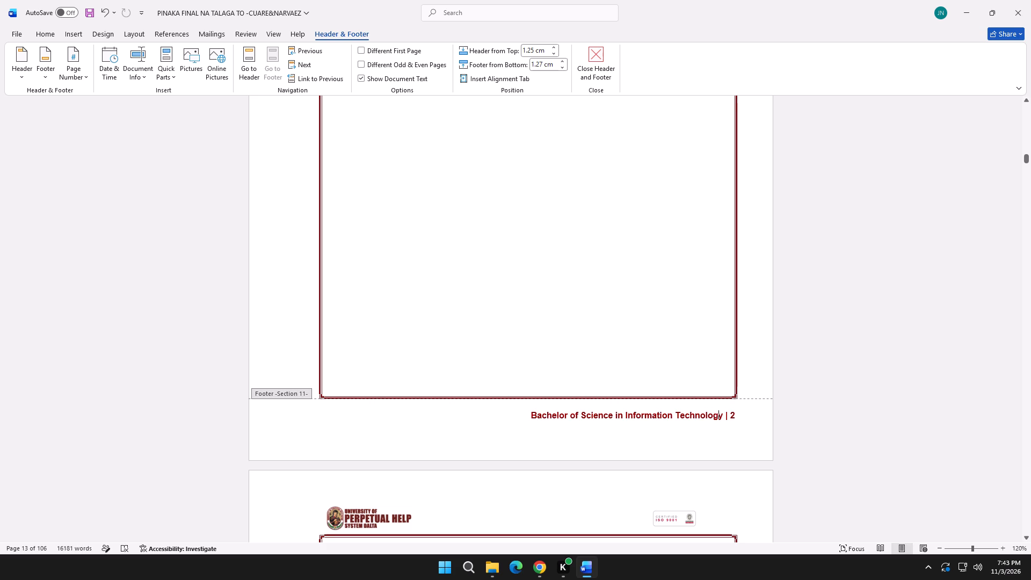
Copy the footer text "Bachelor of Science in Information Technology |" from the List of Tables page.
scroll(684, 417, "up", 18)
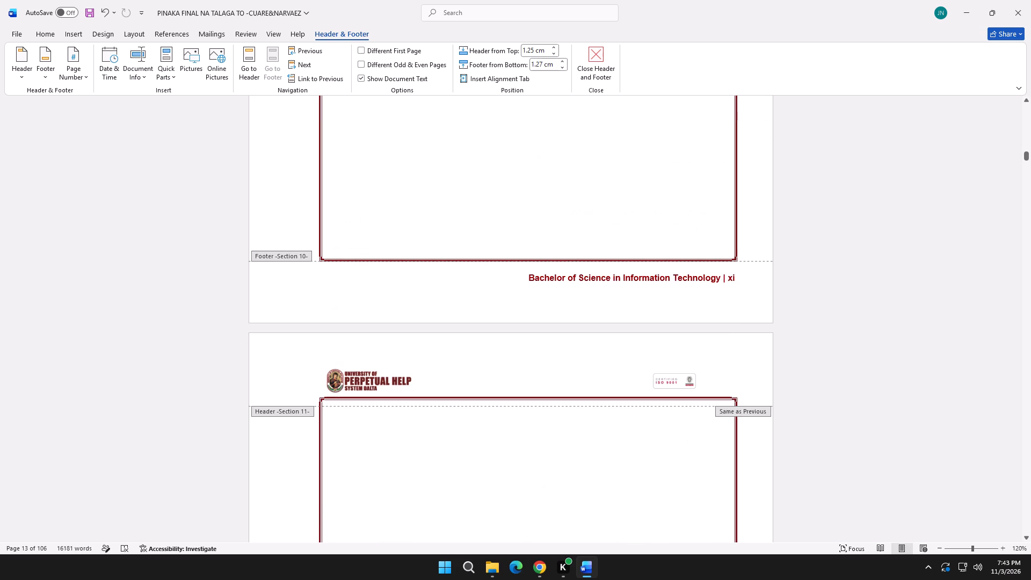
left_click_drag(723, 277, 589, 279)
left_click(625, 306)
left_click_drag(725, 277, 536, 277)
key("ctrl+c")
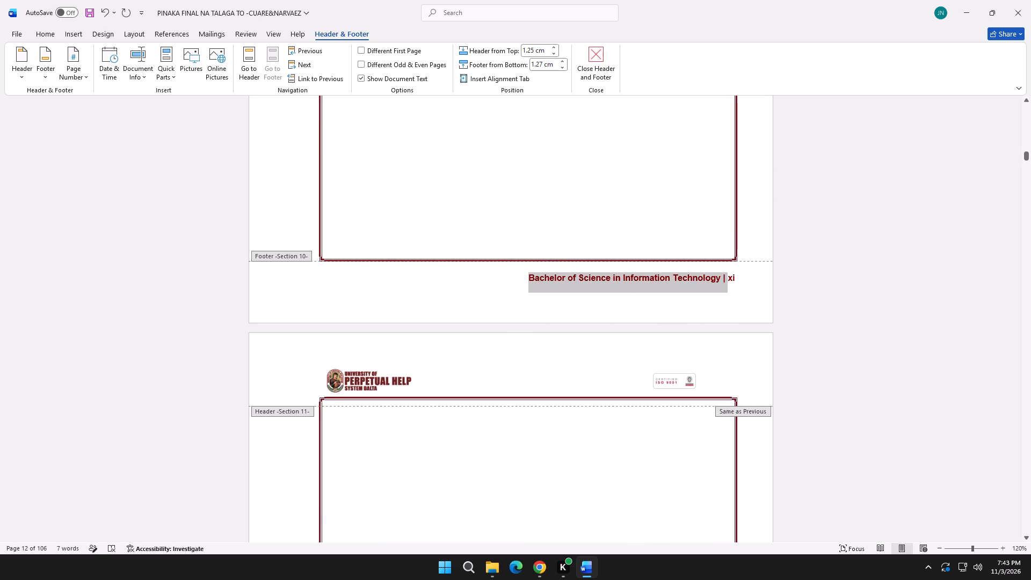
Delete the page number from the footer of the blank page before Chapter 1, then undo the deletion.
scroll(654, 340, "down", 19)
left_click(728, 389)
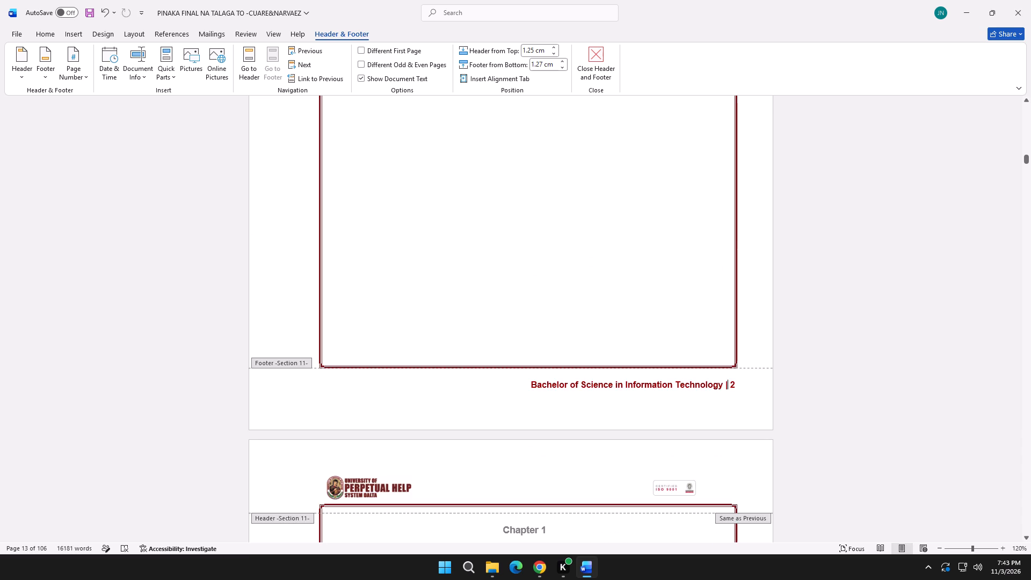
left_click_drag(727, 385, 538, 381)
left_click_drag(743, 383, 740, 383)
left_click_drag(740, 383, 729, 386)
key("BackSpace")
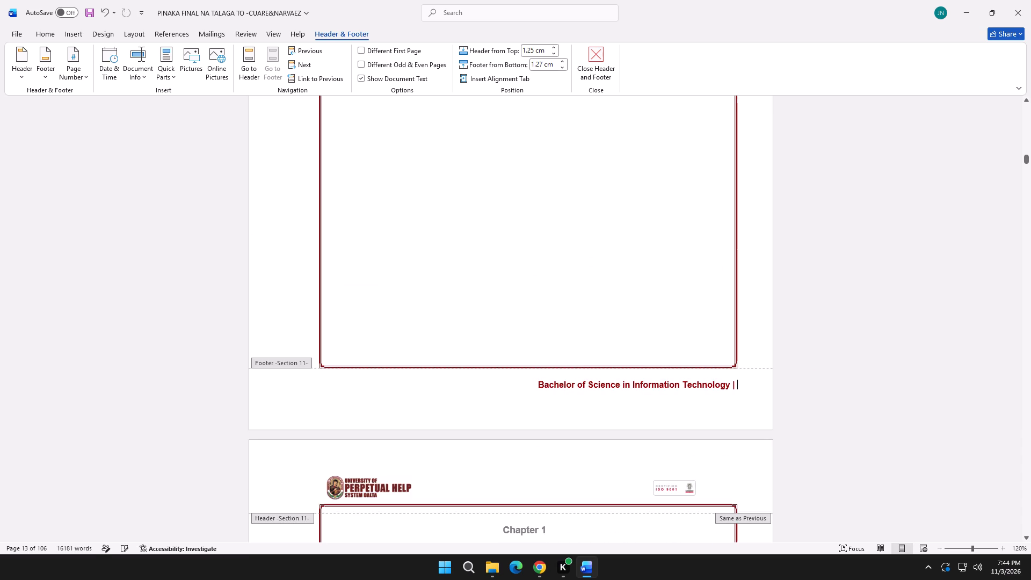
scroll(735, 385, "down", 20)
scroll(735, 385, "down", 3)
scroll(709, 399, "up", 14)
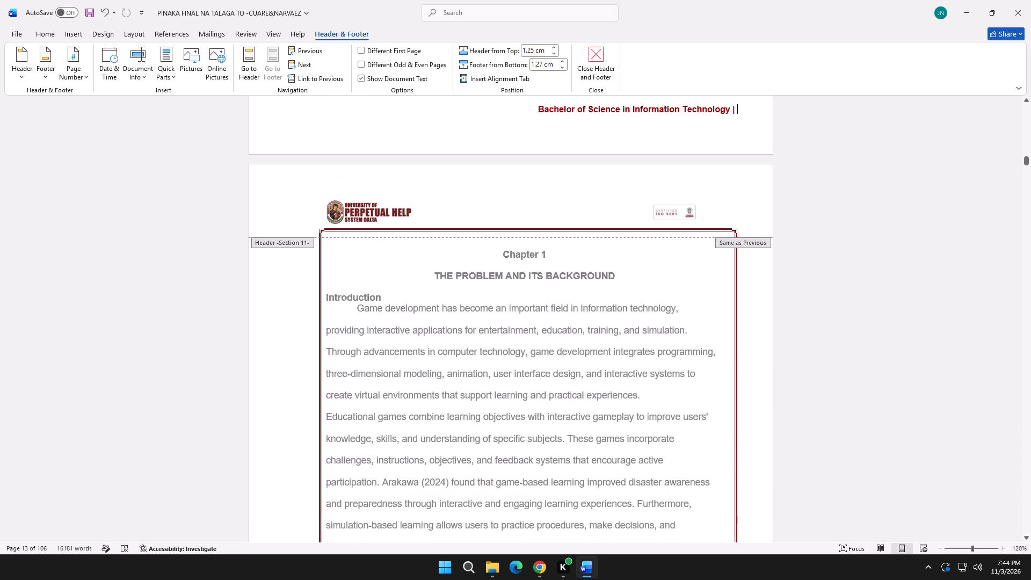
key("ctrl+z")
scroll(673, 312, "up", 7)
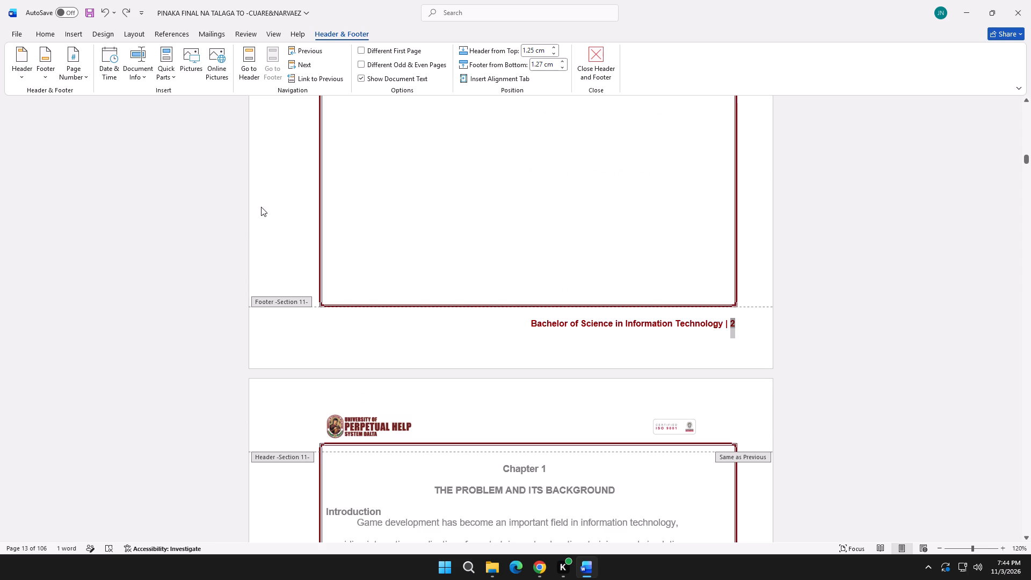
Check the page number format settings for the footer of the blank page before Chapter 1.
left_click(65, 40)
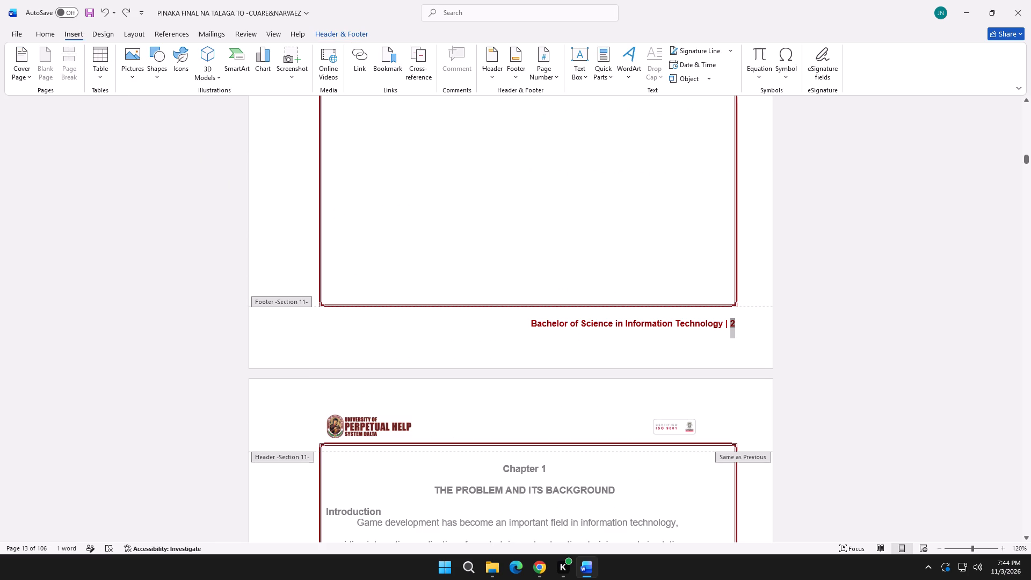
left_click(526, 233)
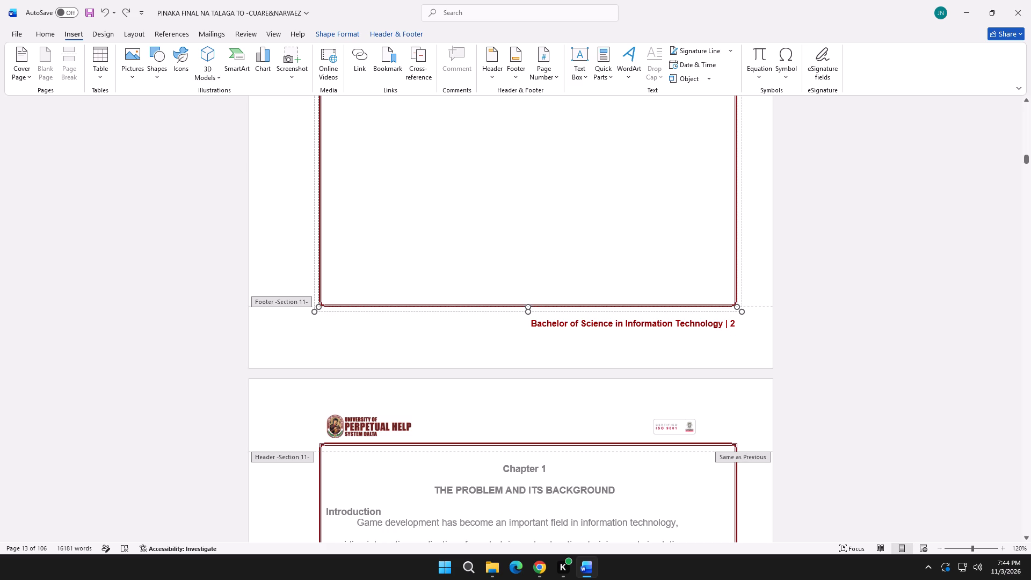
left_click(735, 325)
left_click_drag(736, 323, 547, 323)
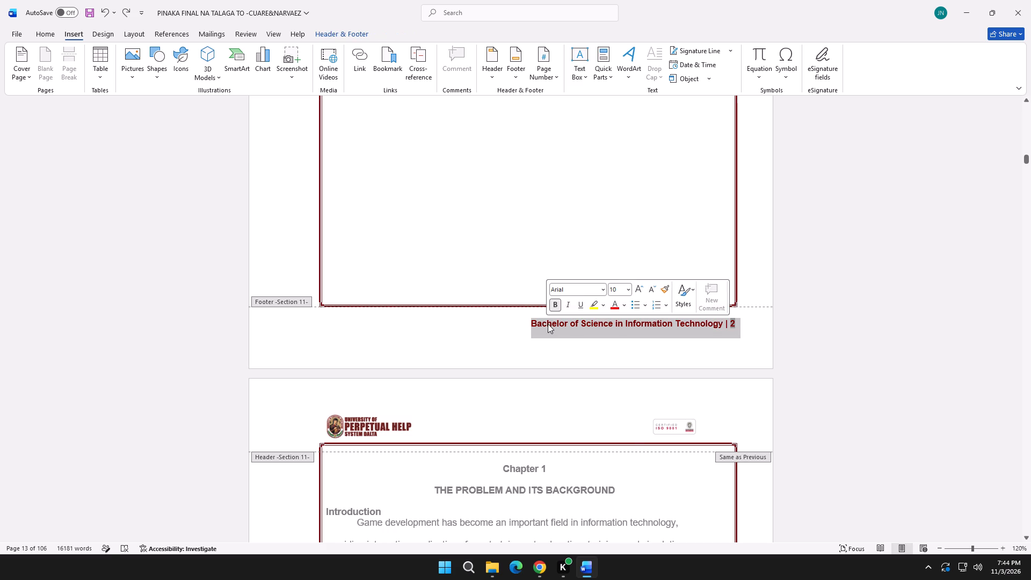
right_click(548, 324)
left_click(535, 325)
left_click(579, 330)
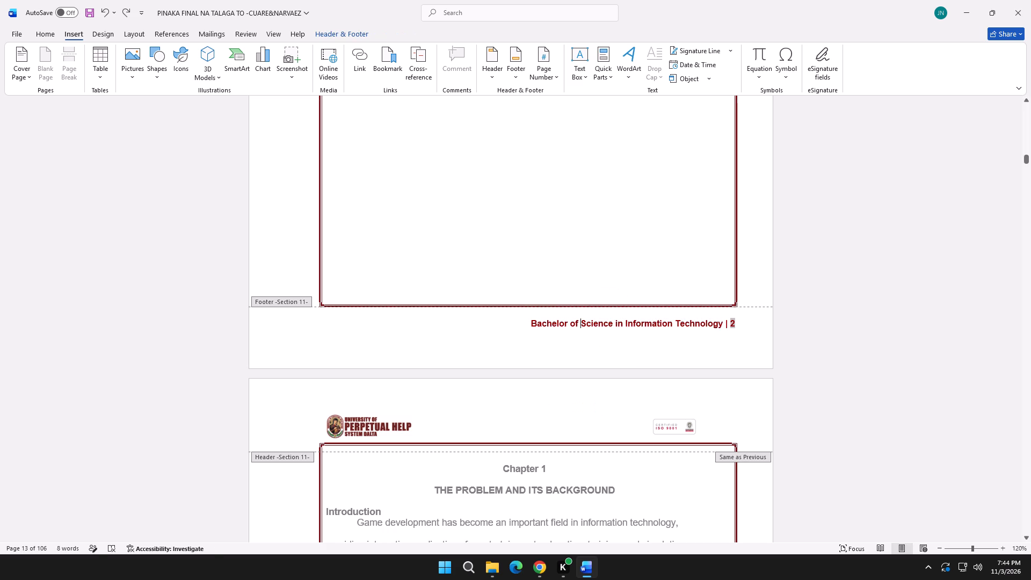
left_click_drag(738, 325, 529, 320)
right_click(533, 321)
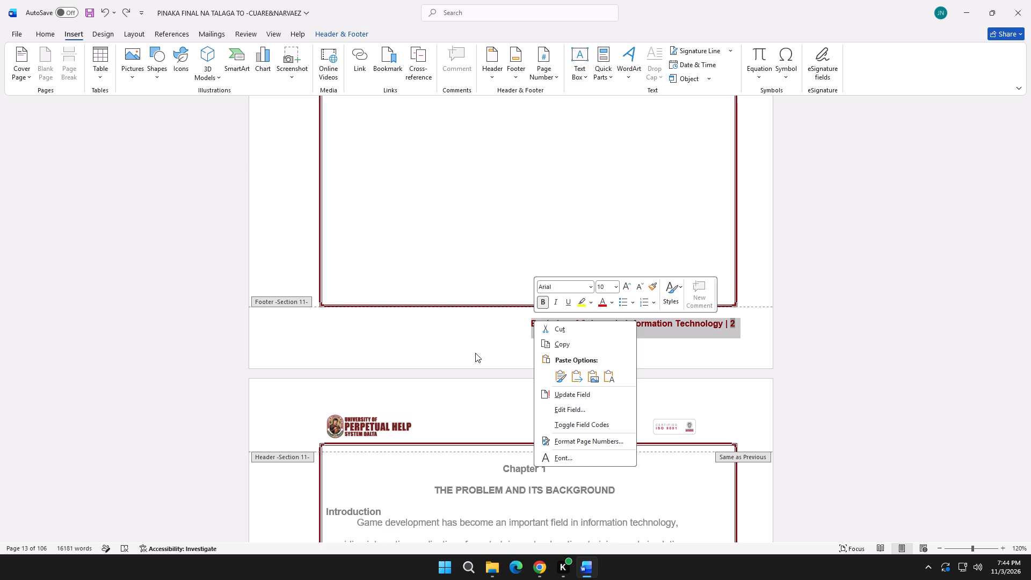
left_click(571, 437)
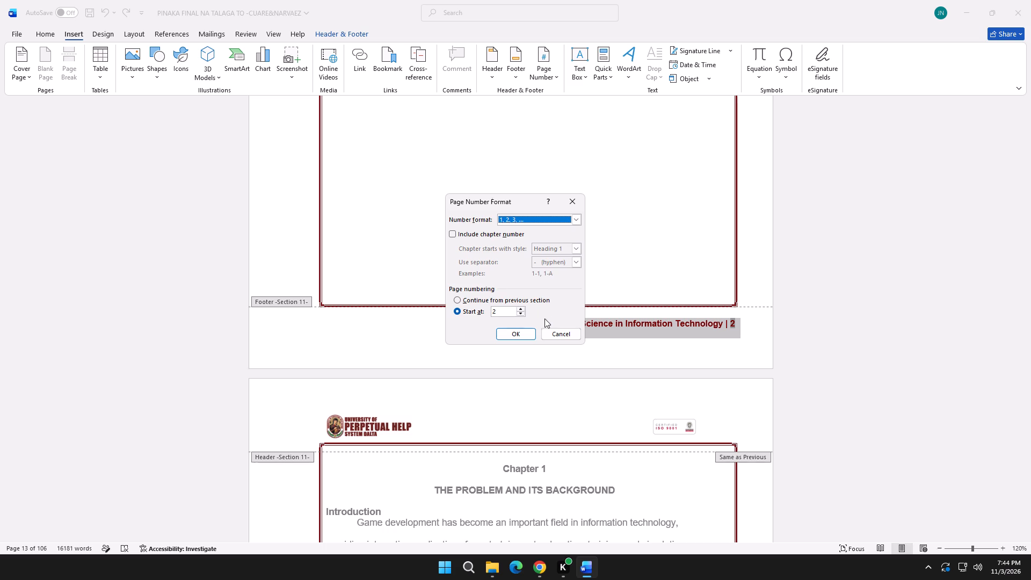
left_click(563, 330)
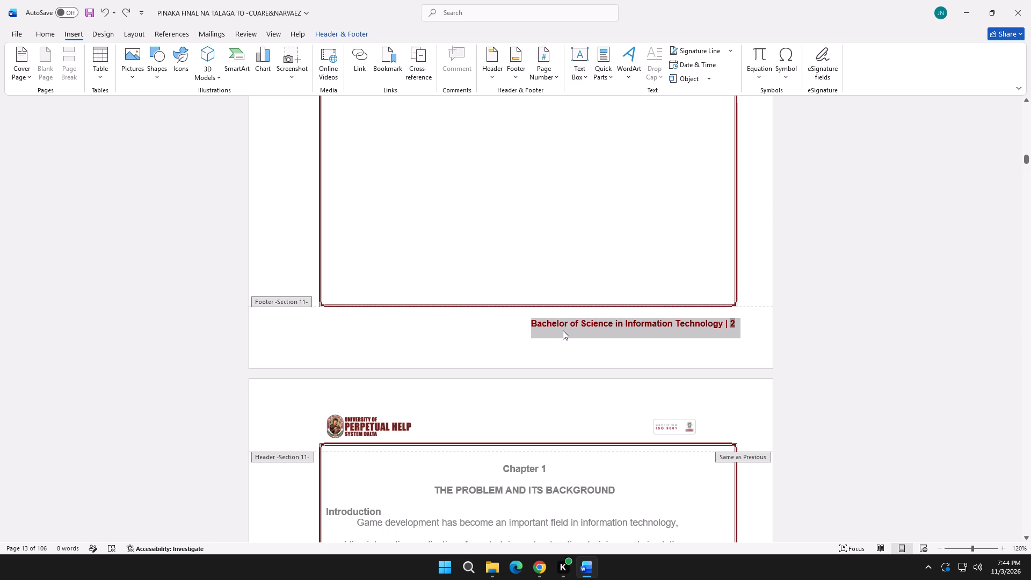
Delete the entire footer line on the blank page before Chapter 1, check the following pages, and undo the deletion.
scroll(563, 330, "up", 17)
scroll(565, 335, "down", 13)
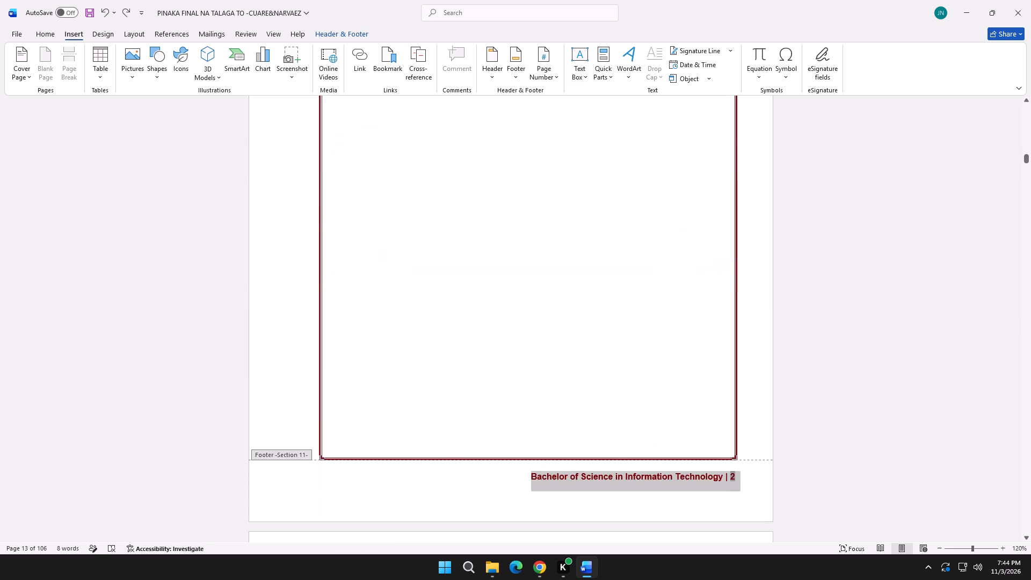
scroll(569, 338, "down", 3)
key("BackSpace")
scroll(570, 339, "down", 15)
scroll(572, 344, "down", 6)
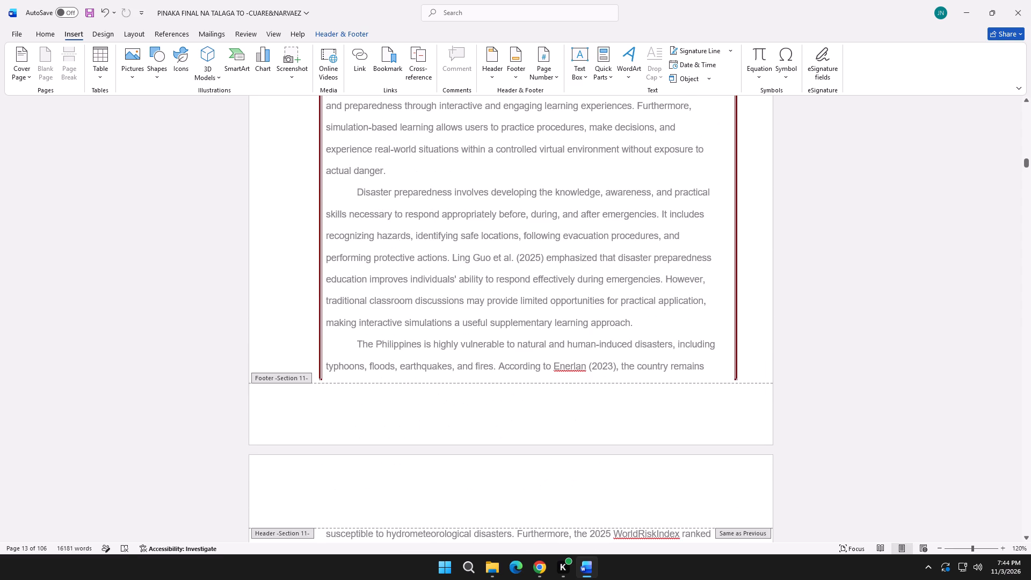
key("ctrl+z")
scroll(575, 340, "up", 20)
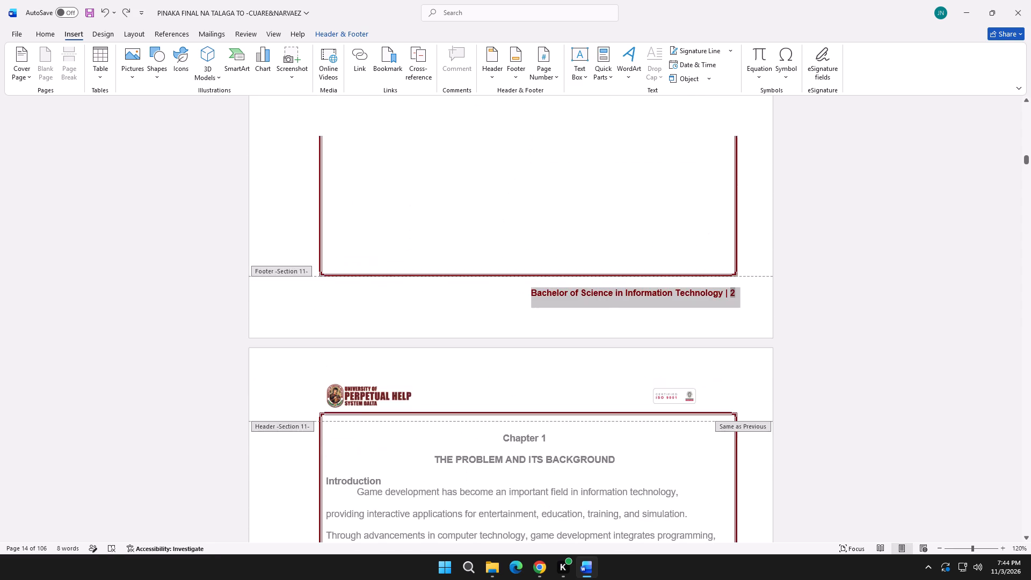
Undo the page break inserted before the Chapter 1 heading.
scroll(556, 317, "up", 5)
left_click(554, 320)
key("ctrl+z")
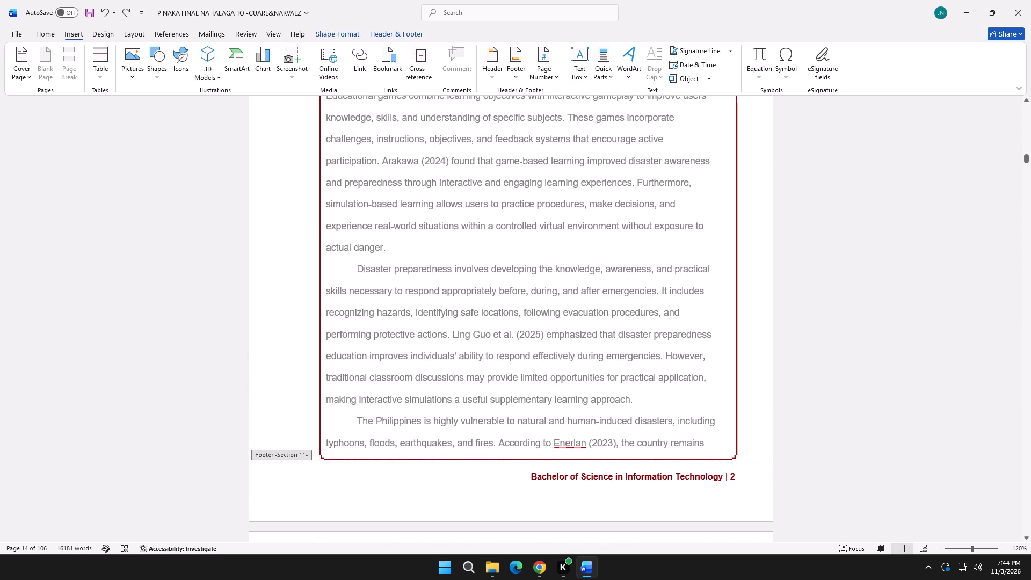
scroll(554, 320, "up", 7)
Leave header and footer editing and return to the body text on the first page of Chapter 1.
left_click(405, 177)
left_click(416, 157)
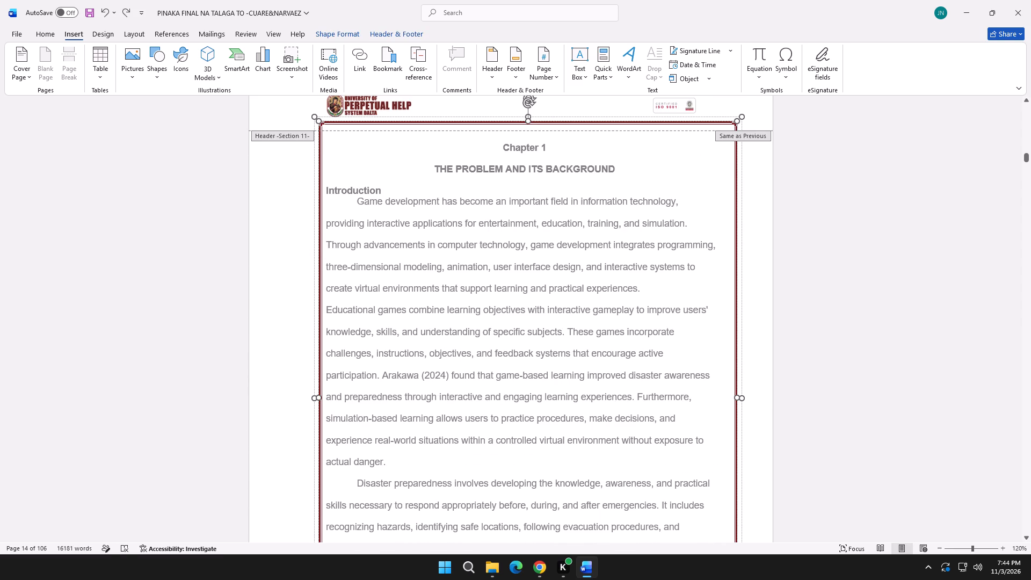
right_click(420, 156)
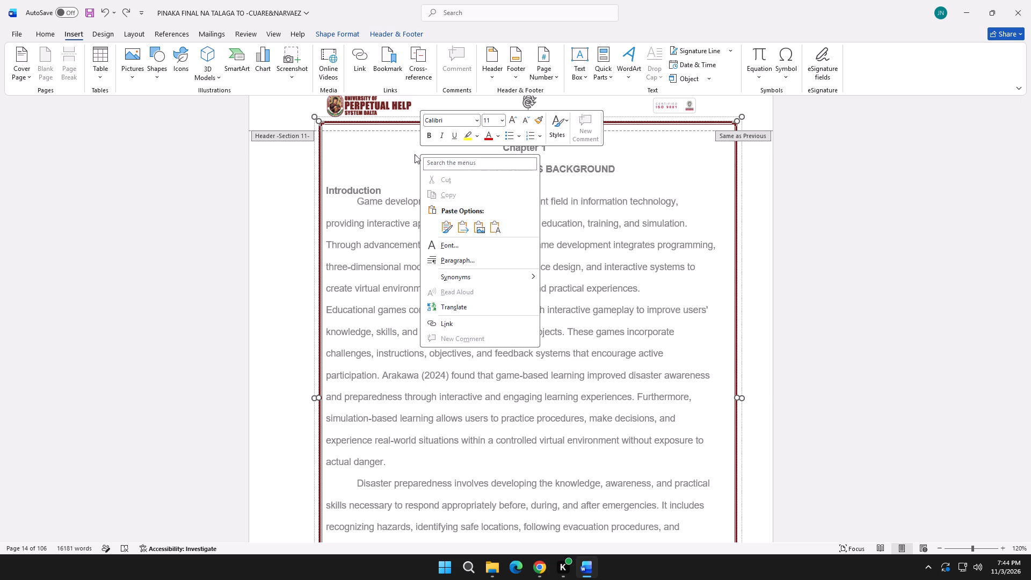
double_click(361, 148)
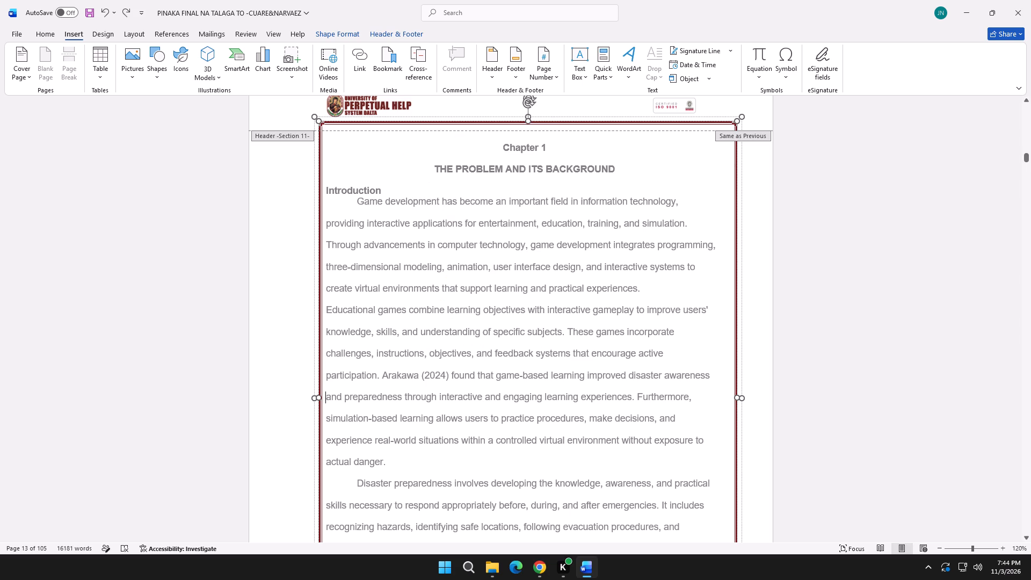
key("space")
key("ctrl+z")
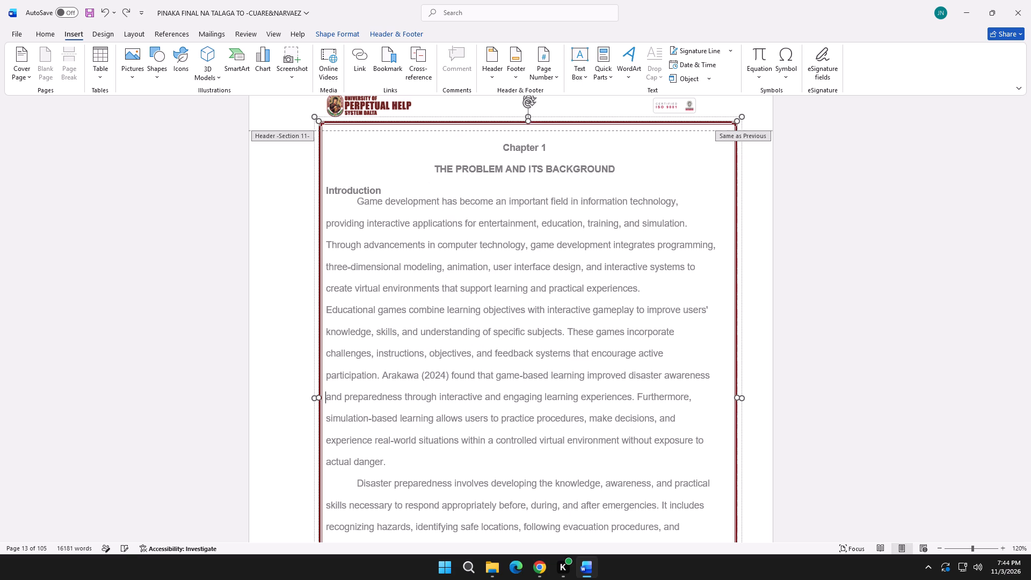
key("Return")
key("Return")
key("Return")
key("Escape")
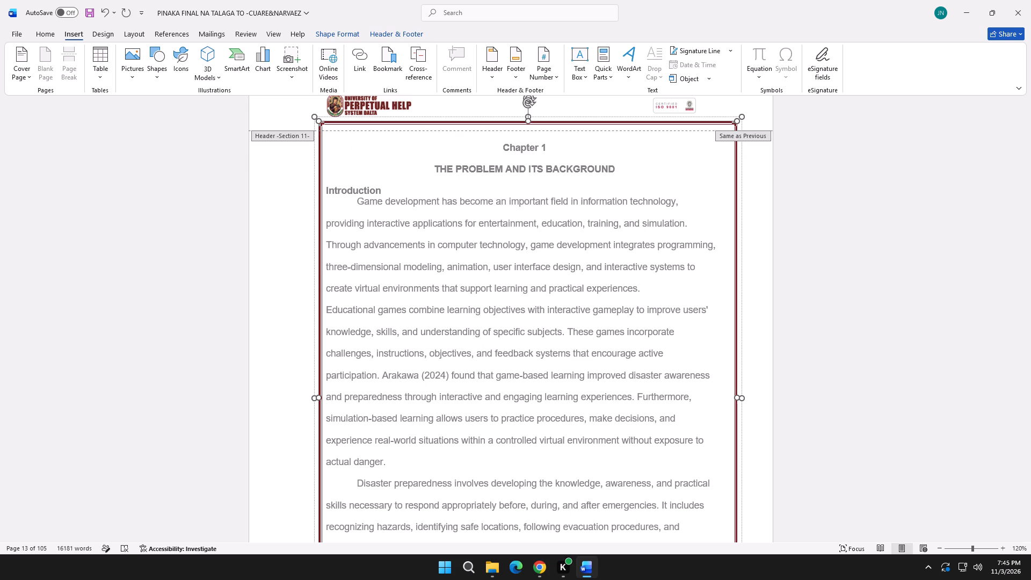
key("Escape")
key("Escape")
key("Escape")
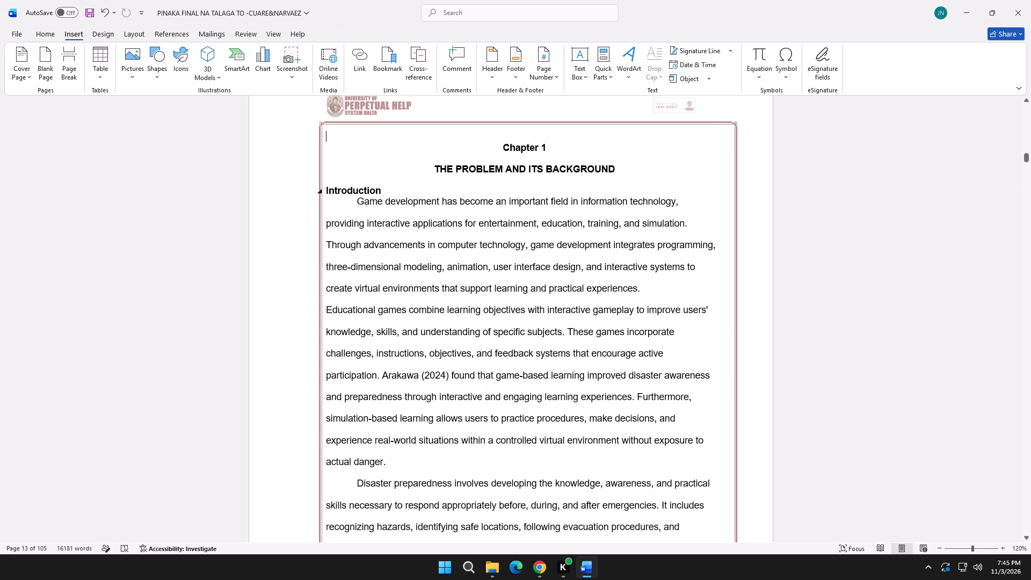
Delete the empty paragraphs below the last entry of the List of Tables.
scroll(397, 247, "down", 10)
scroll(430, 285, "up", 12)
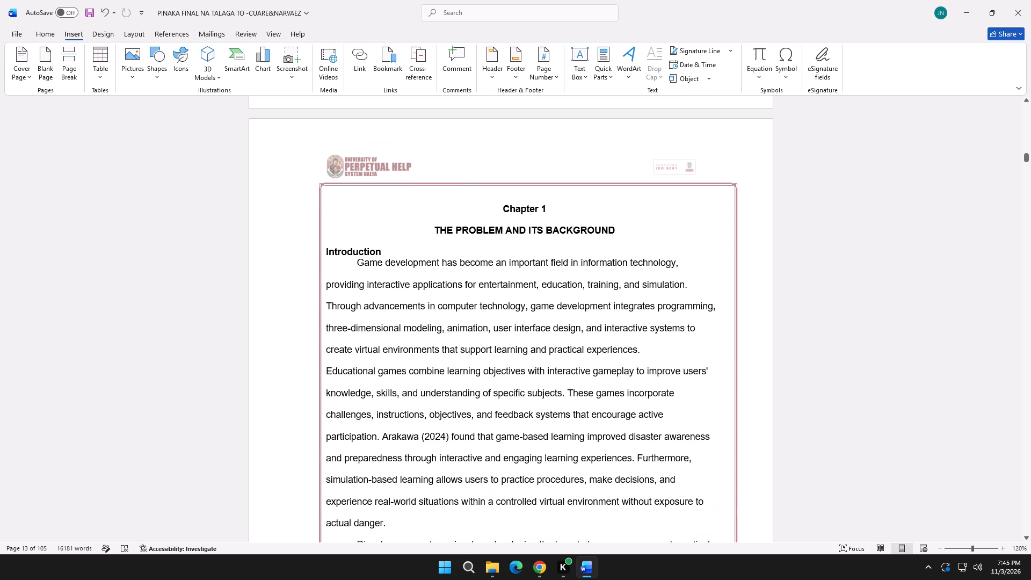
scroll(415, 269, "up", 17)
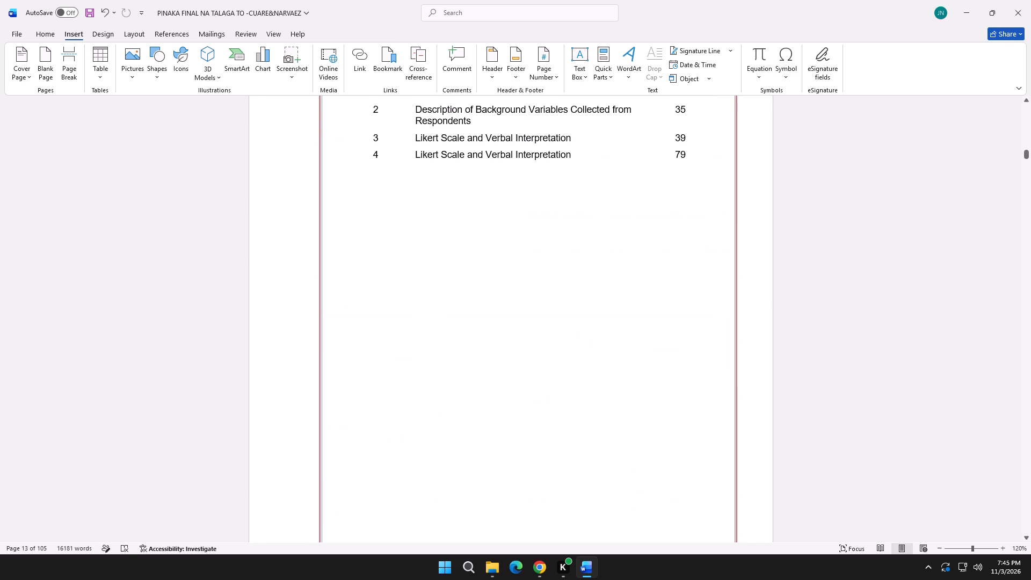
left_click_drag(502, 199, 510, 240)
left_click(475, 250)
left_click_drag(512, 209, 535, 403)
scroll(538, 392, "down", 4)
left_click_drag(535, 403, 360, 399)
key("Delete")
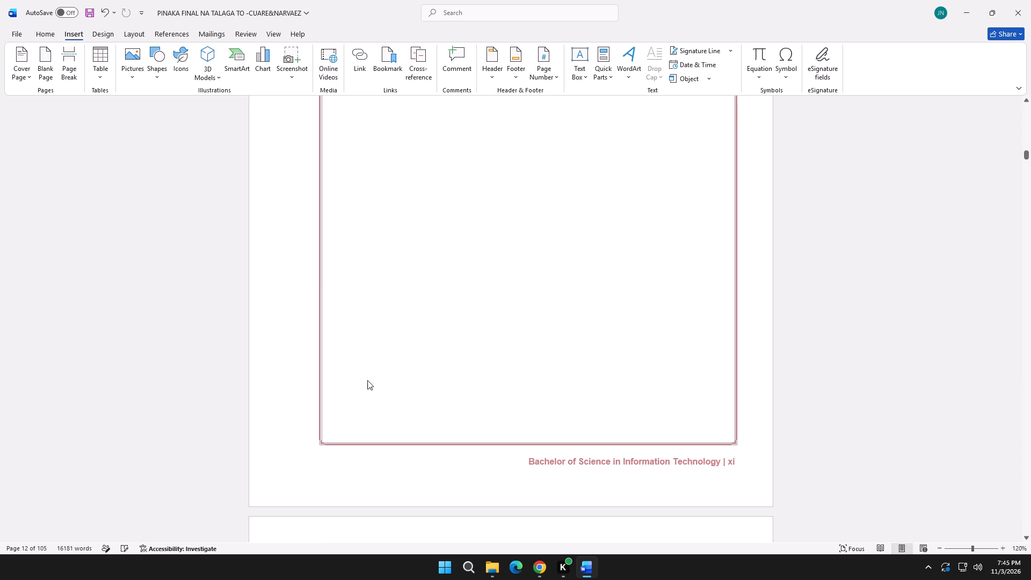
Select the remaining empty lines under the List of Tables down to the page's end and delete them.
scroll(391, 376, "up", 4)
scroll(396, 379, "down", 10)
scroll(398, 378, "up", 8)
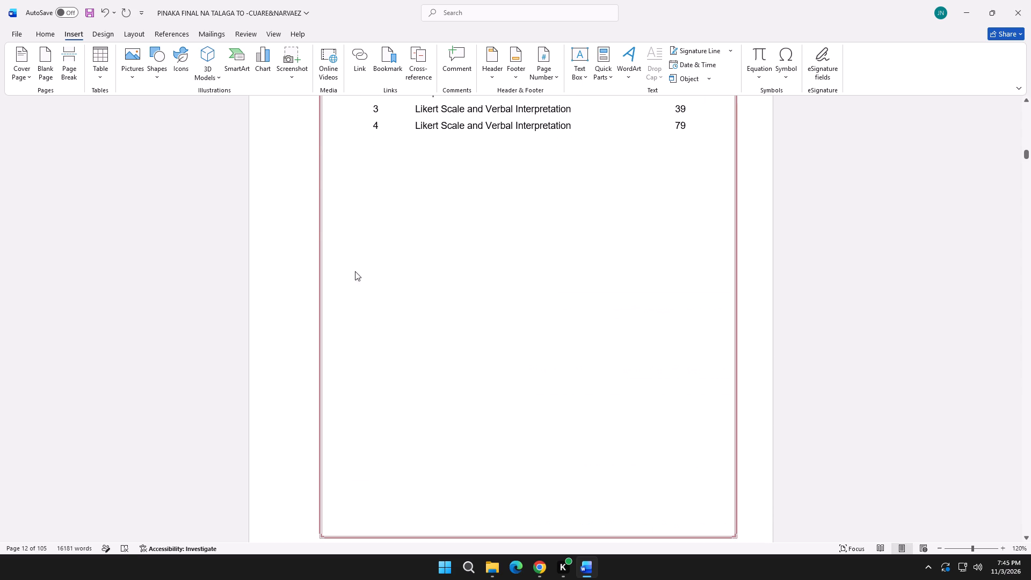
left_click_drag(341, 180, 377, 323)
left_click_drag(493, 173, 495, 407)
left_click_drag(483, 189, 572, 334)
left_click_drag(572, 334, 587, 458)
scroll(456, 371, "down", 4)
scroll(413, 340, "up", 2)
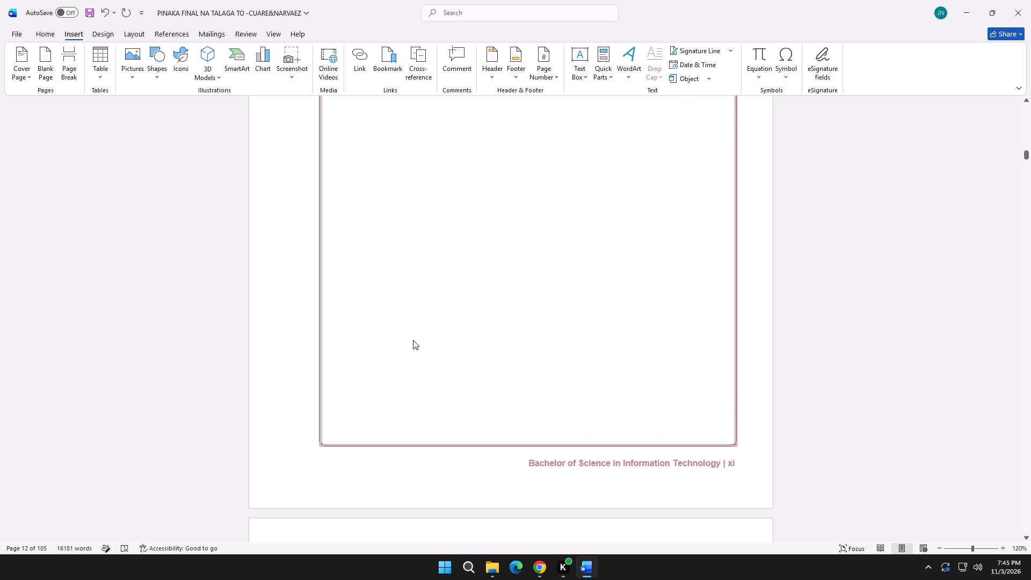
key("BackSpace")
Try to remove the empty line above the Chapter 1 heading and check the transition from the preceding page.
scroll(413, 340, "down", 5)
left_click(351, 465)
left_click(337, 470)
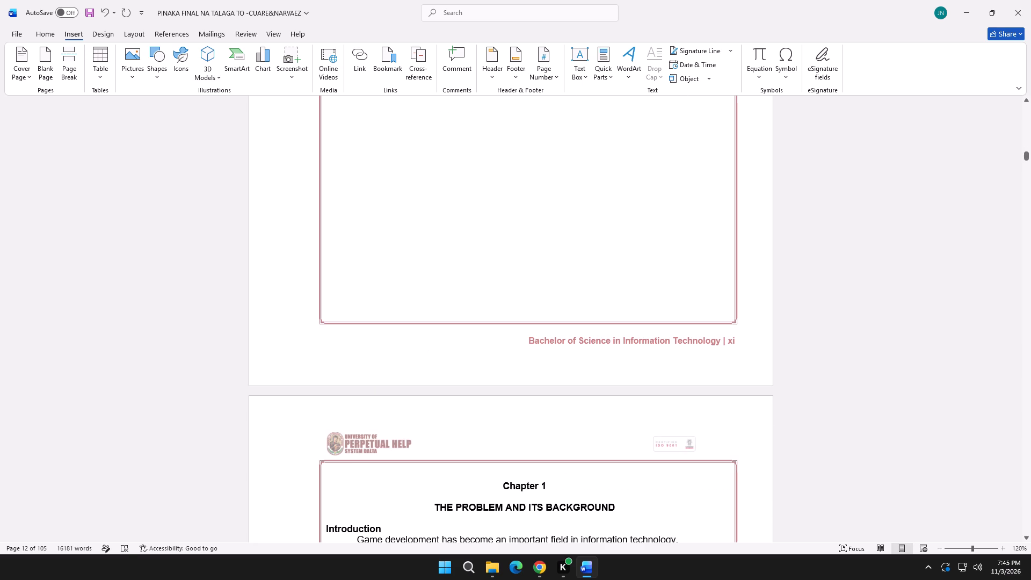
key("BackSpace")
scroll(354, 436, "up", 6)
scroll(358, 436, "down", 13)
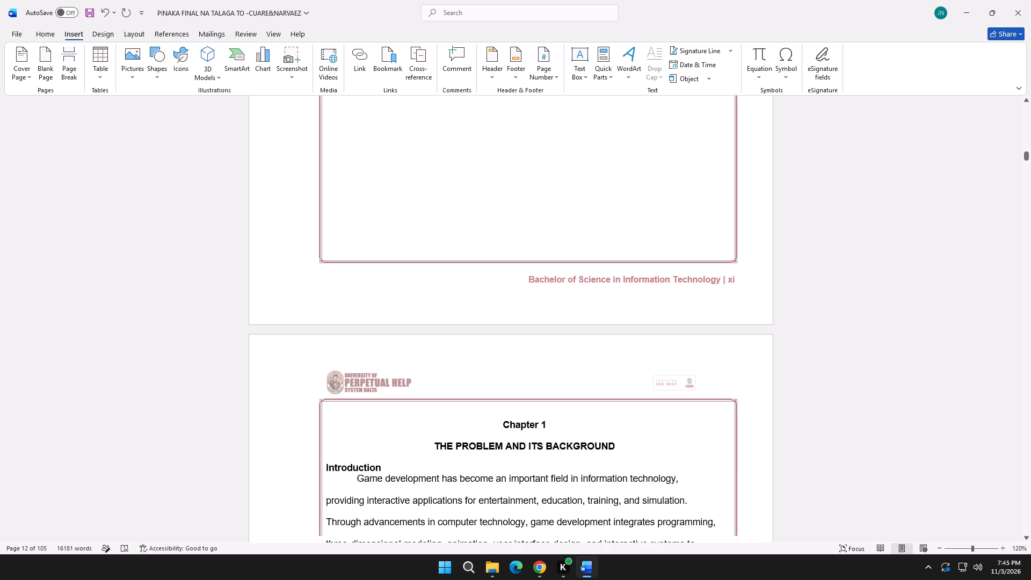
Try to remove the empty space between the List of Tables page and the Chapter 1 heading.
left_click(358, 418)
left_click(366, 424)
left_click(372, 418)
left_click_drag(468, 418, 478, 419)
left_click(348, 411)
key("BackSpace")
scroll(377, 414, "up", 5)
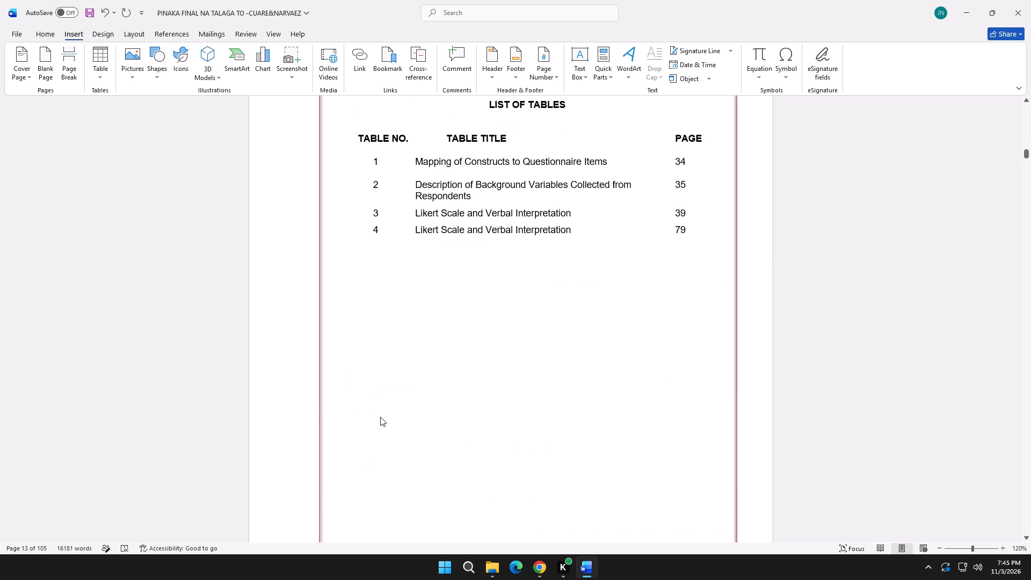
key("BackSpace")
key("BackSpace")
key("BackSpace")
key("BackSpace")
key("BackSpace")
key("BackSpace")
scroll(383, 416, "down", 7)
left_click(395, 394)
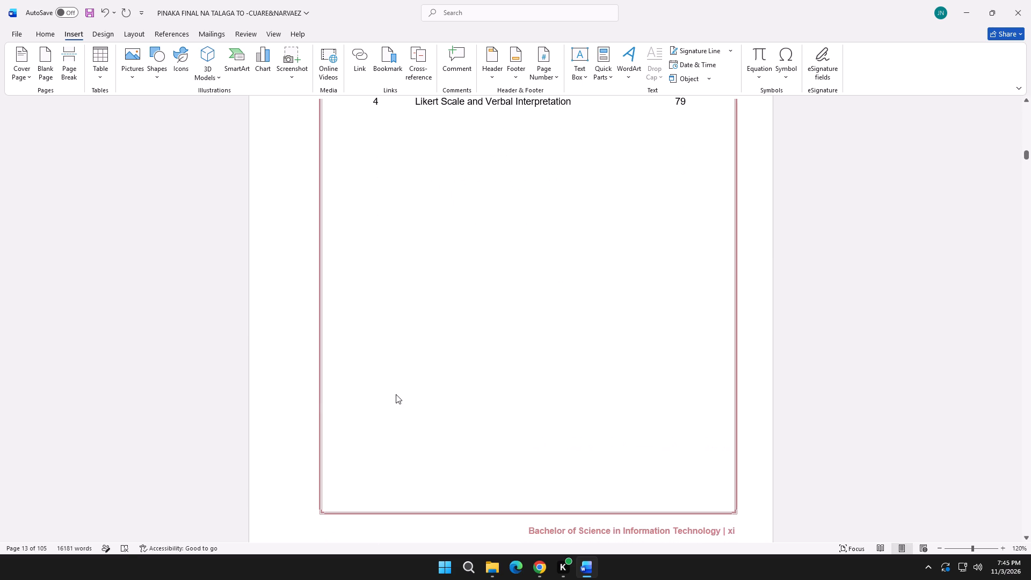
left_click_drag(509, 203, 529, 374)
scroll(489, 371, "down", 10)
Remove the blank space directly above the Chapter 1 heading, keeping the heading text intact.
left_click(503, 369)
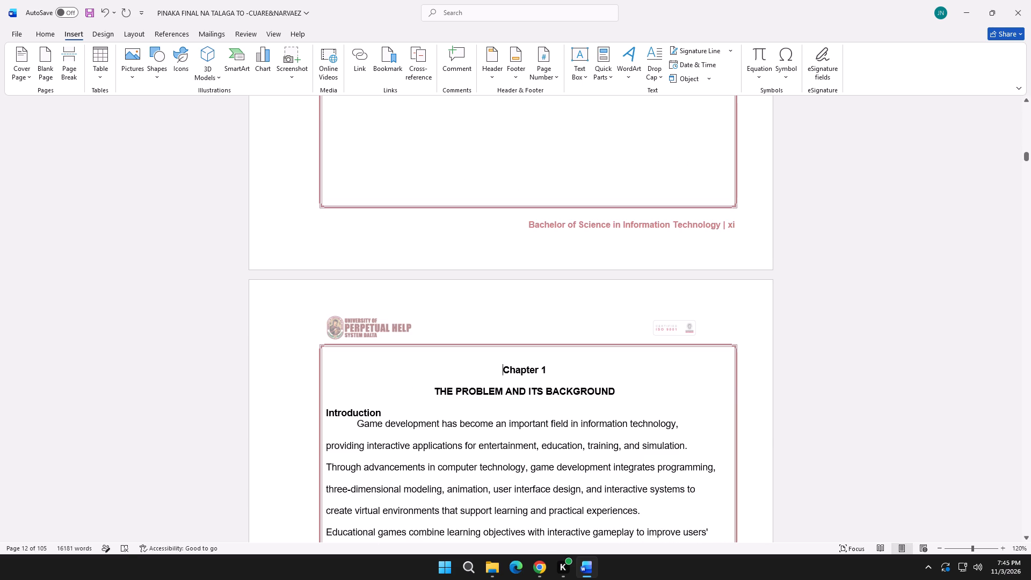
key("BackSpace")
key("BackSpace")
key("BackSpace")
key("BackSpace")
scroll(487, 371, "down", 8)
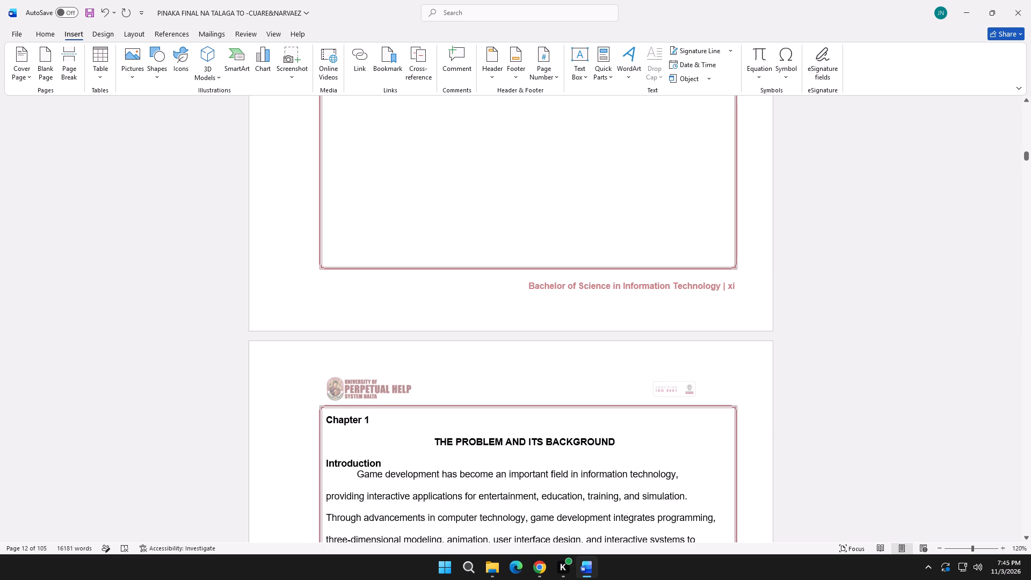
left_click(325, 420)
key("ctrl+z")
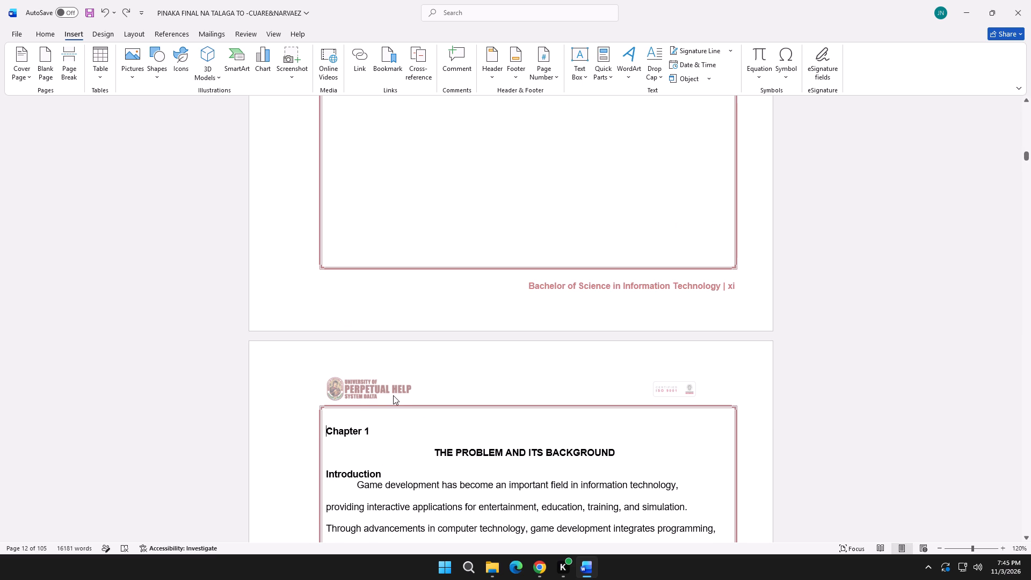
key("BackSpace")
key("Delete")
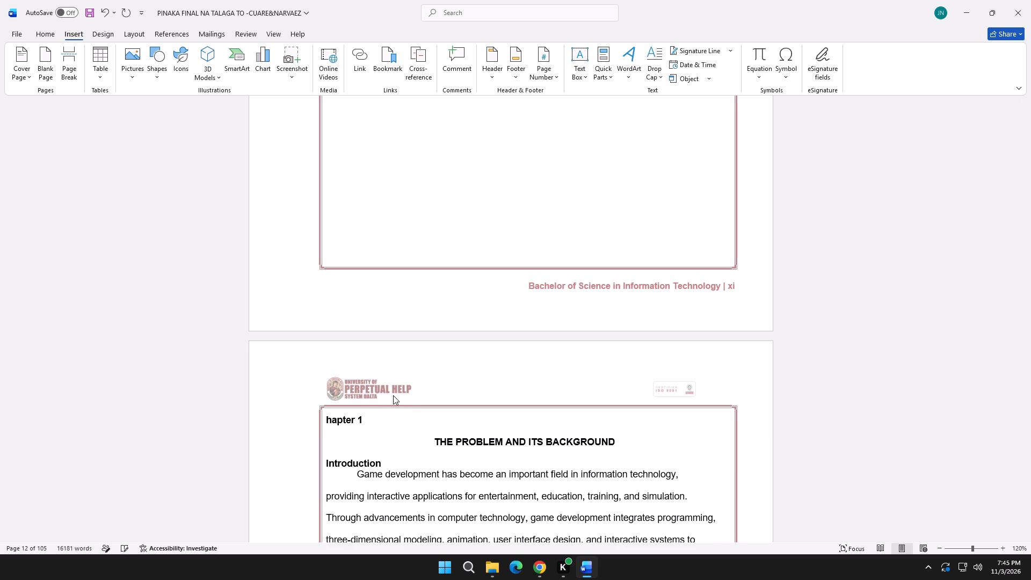
key("ctrl+z")
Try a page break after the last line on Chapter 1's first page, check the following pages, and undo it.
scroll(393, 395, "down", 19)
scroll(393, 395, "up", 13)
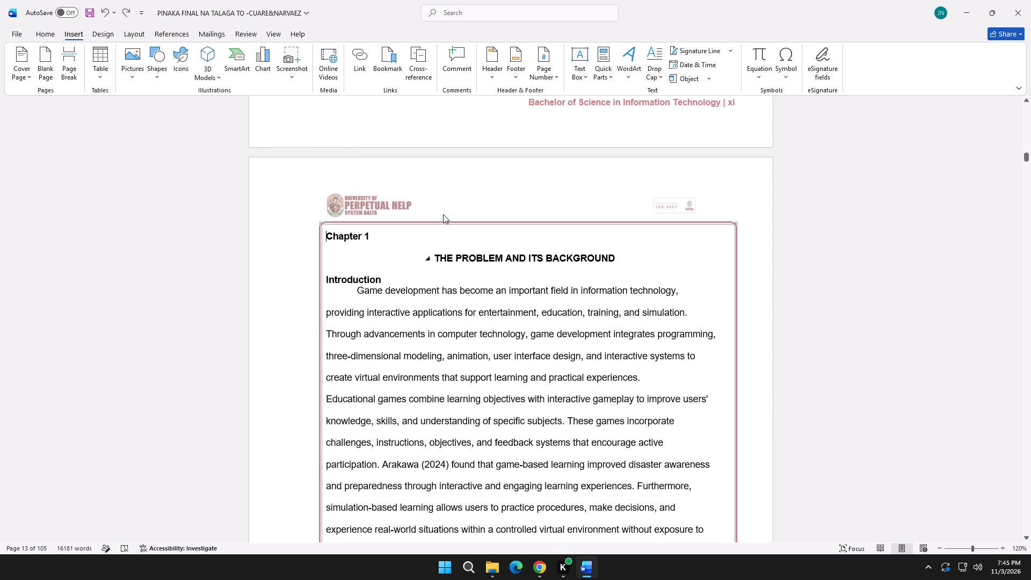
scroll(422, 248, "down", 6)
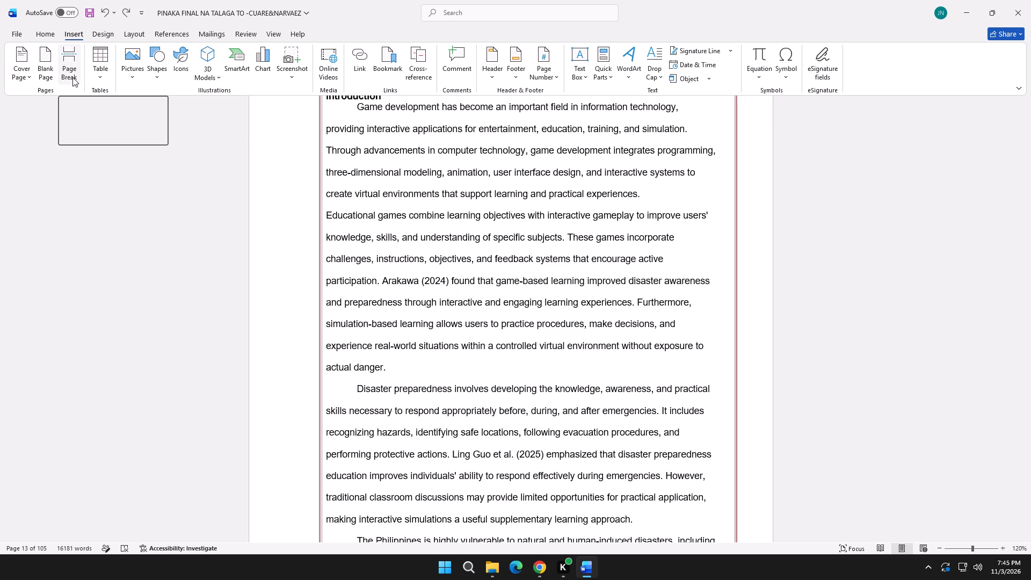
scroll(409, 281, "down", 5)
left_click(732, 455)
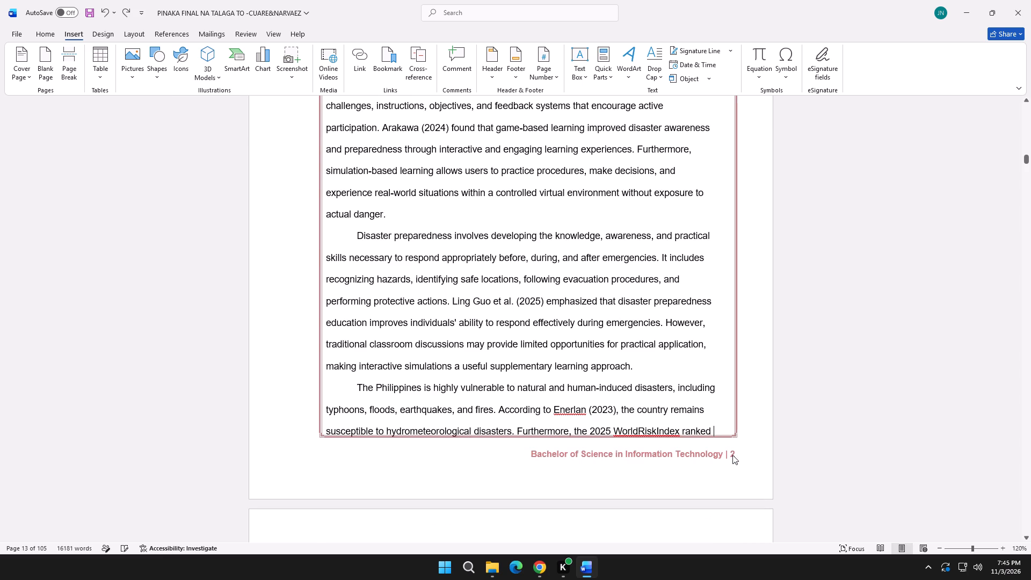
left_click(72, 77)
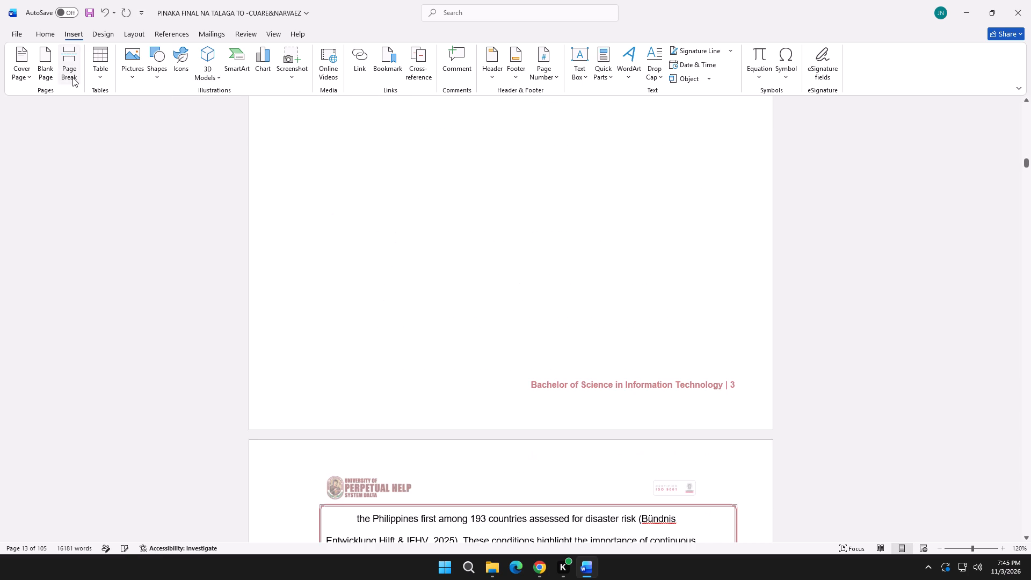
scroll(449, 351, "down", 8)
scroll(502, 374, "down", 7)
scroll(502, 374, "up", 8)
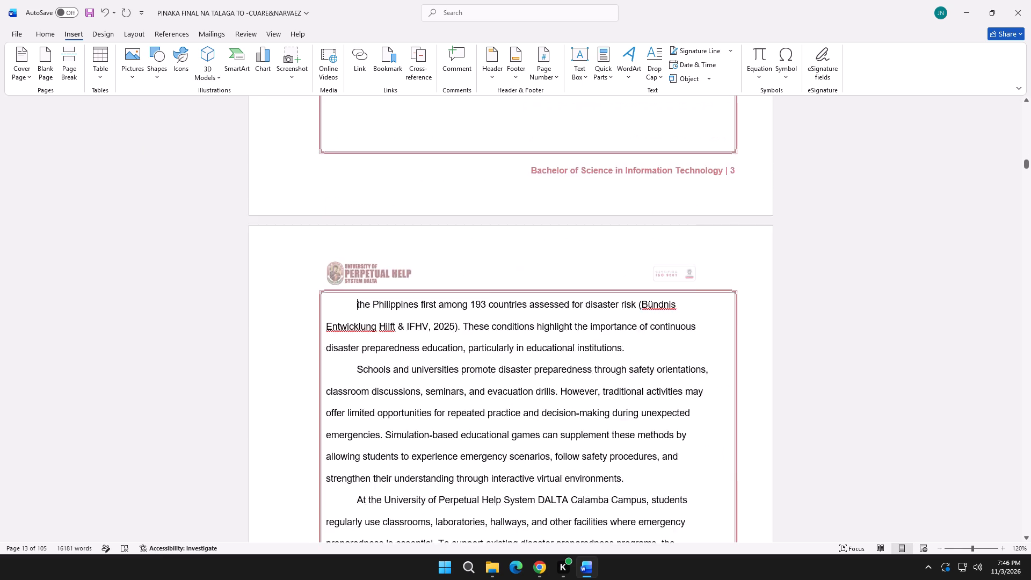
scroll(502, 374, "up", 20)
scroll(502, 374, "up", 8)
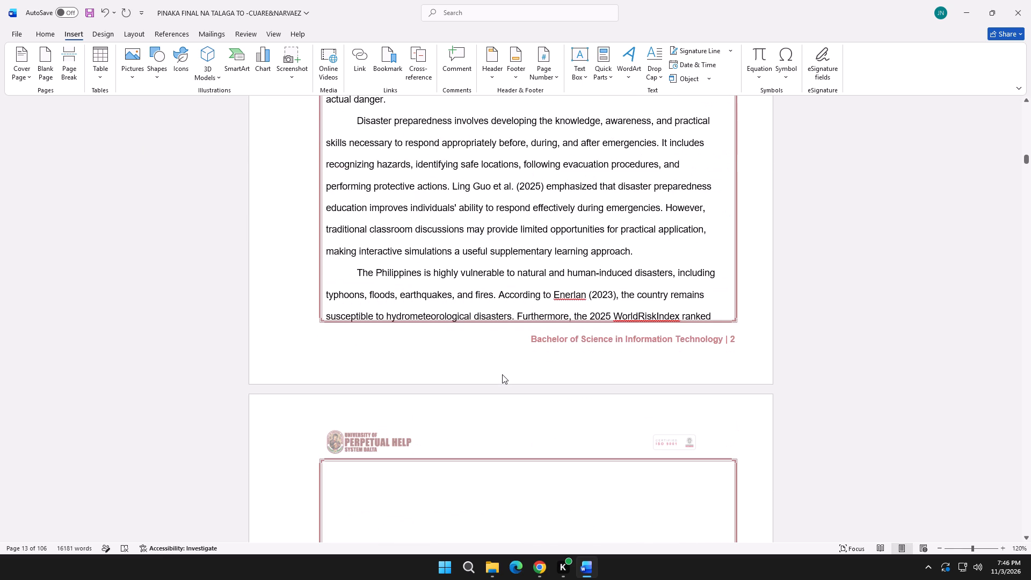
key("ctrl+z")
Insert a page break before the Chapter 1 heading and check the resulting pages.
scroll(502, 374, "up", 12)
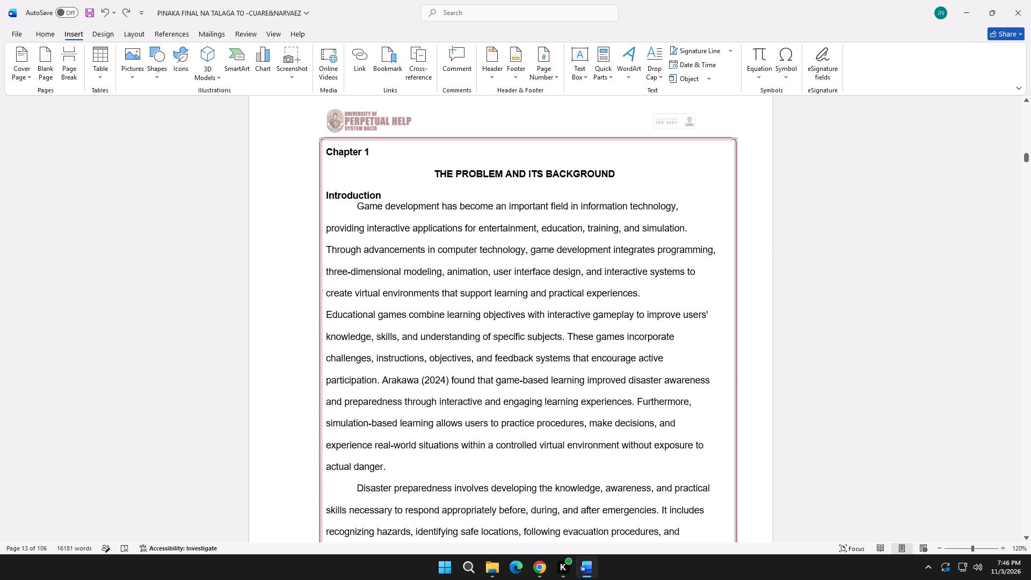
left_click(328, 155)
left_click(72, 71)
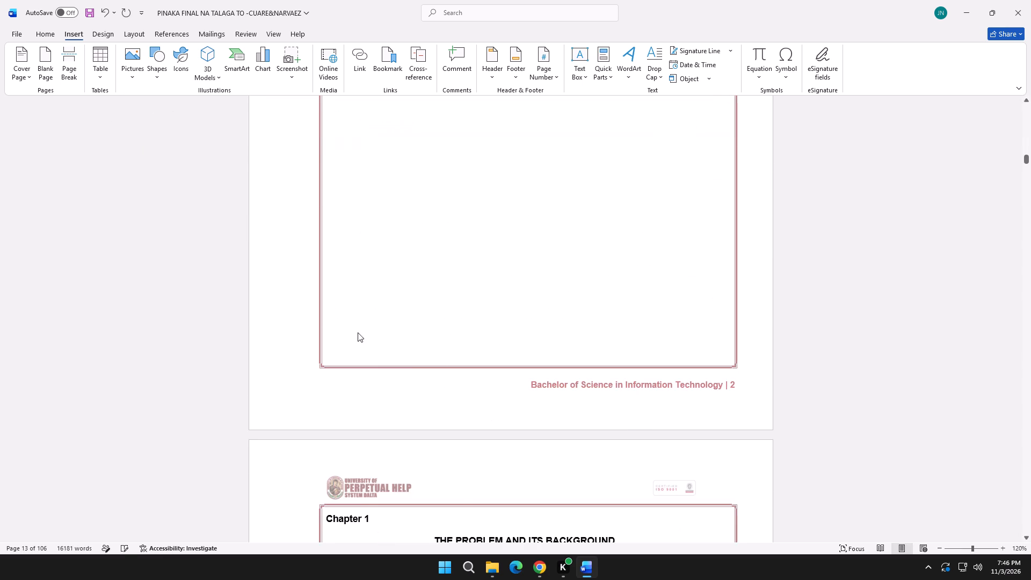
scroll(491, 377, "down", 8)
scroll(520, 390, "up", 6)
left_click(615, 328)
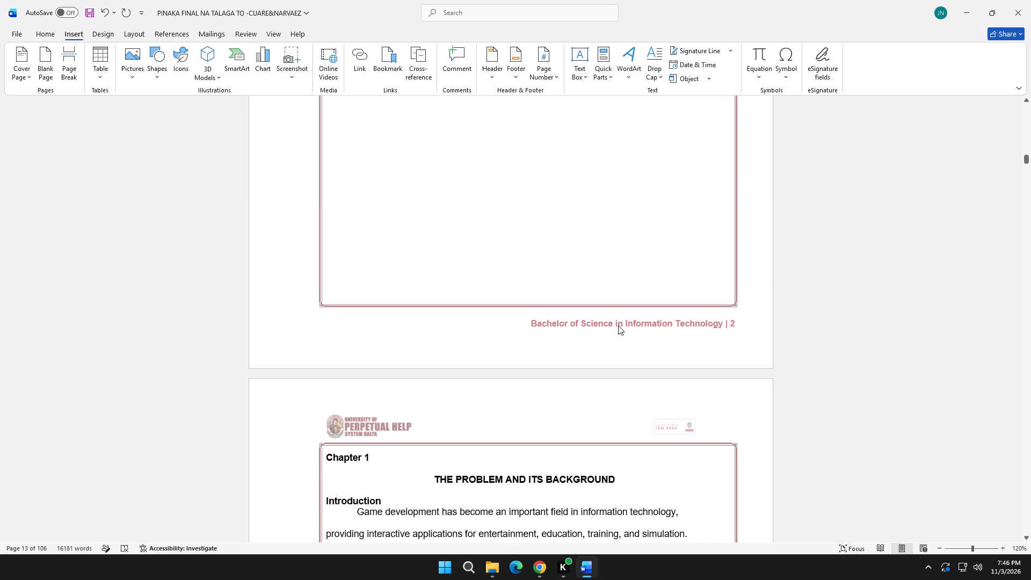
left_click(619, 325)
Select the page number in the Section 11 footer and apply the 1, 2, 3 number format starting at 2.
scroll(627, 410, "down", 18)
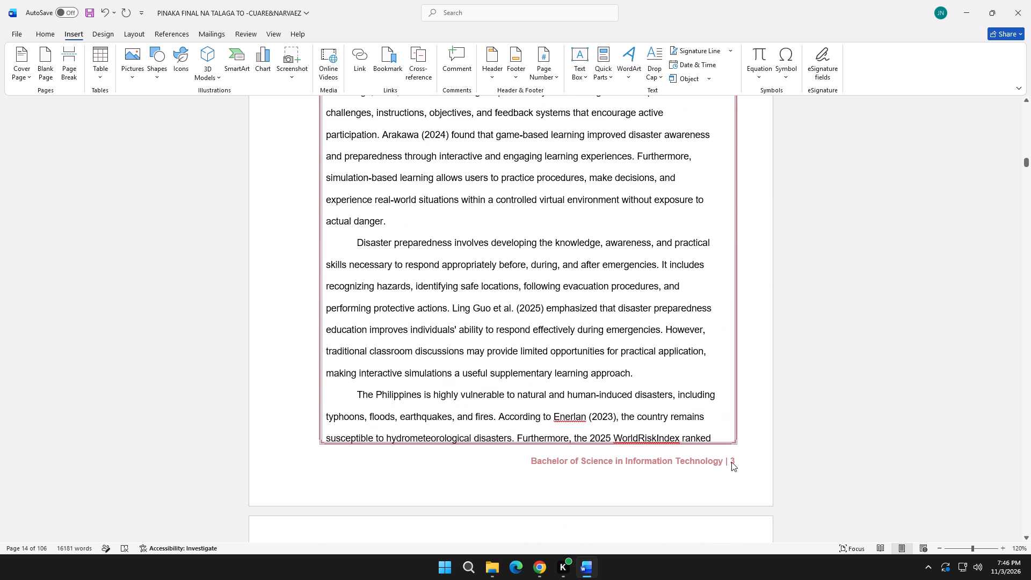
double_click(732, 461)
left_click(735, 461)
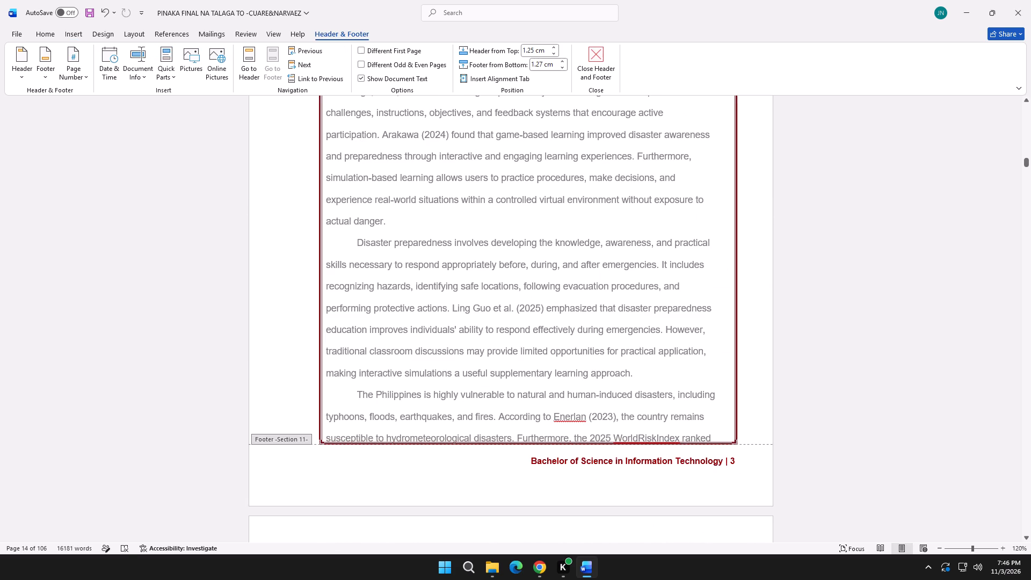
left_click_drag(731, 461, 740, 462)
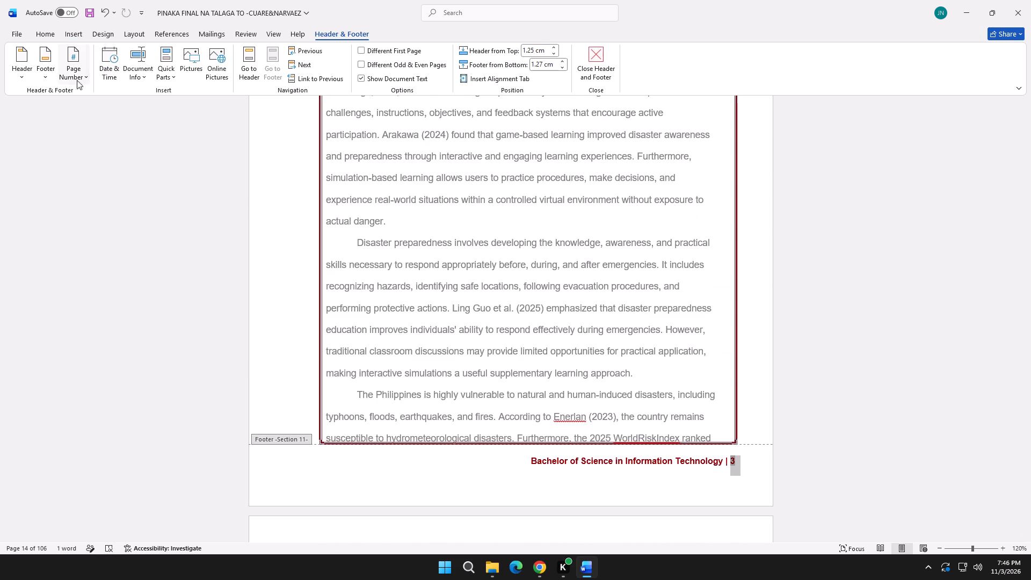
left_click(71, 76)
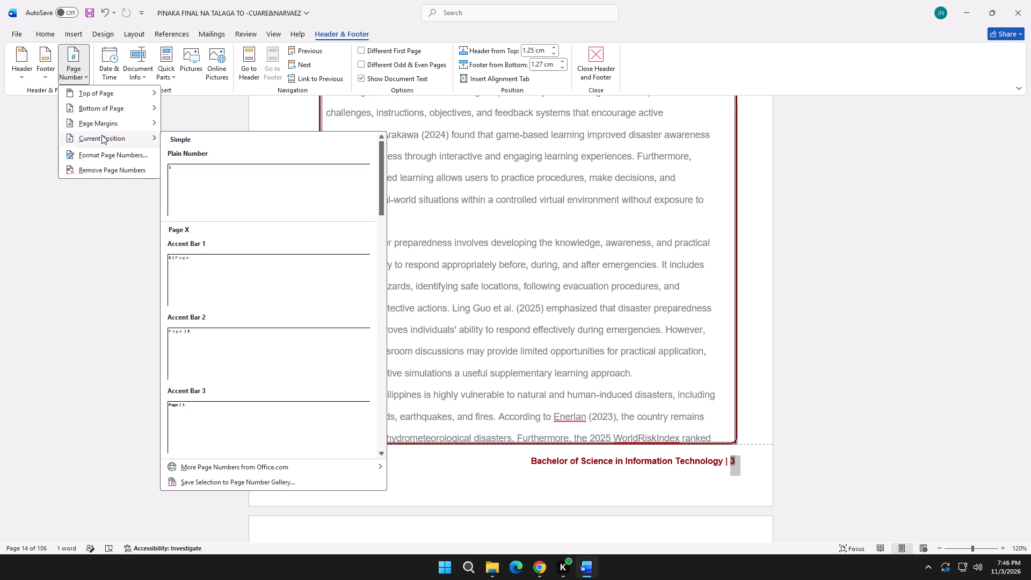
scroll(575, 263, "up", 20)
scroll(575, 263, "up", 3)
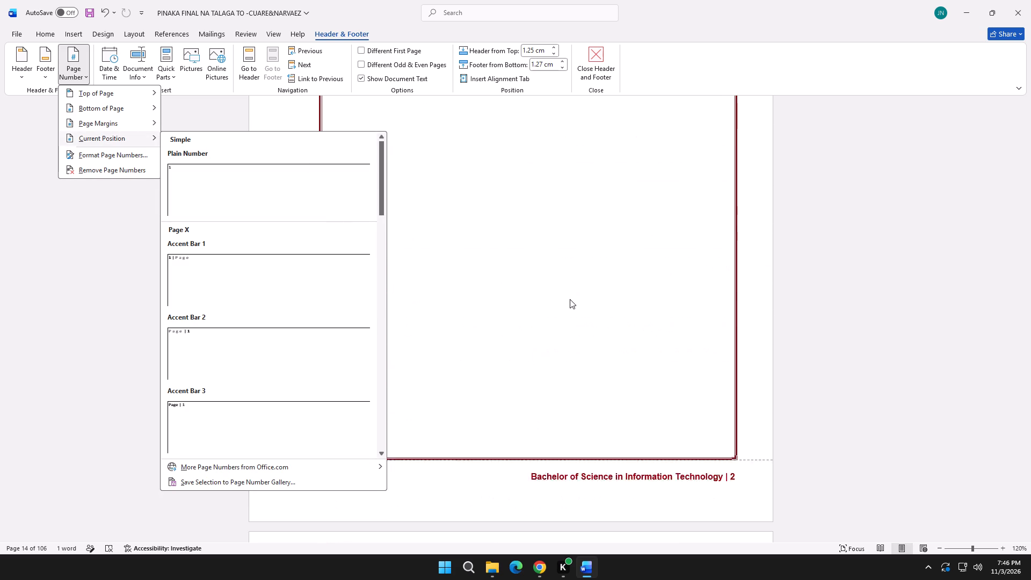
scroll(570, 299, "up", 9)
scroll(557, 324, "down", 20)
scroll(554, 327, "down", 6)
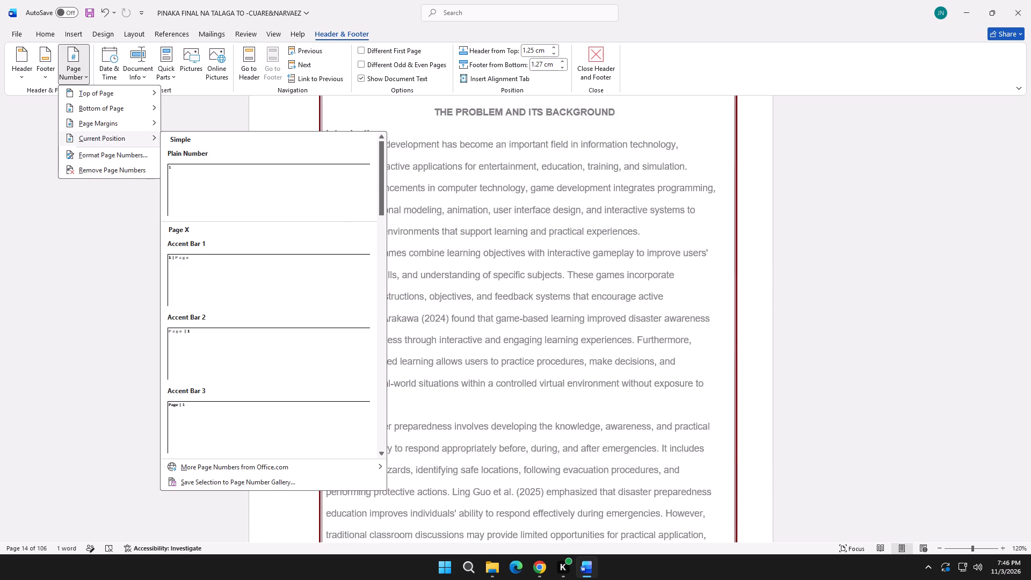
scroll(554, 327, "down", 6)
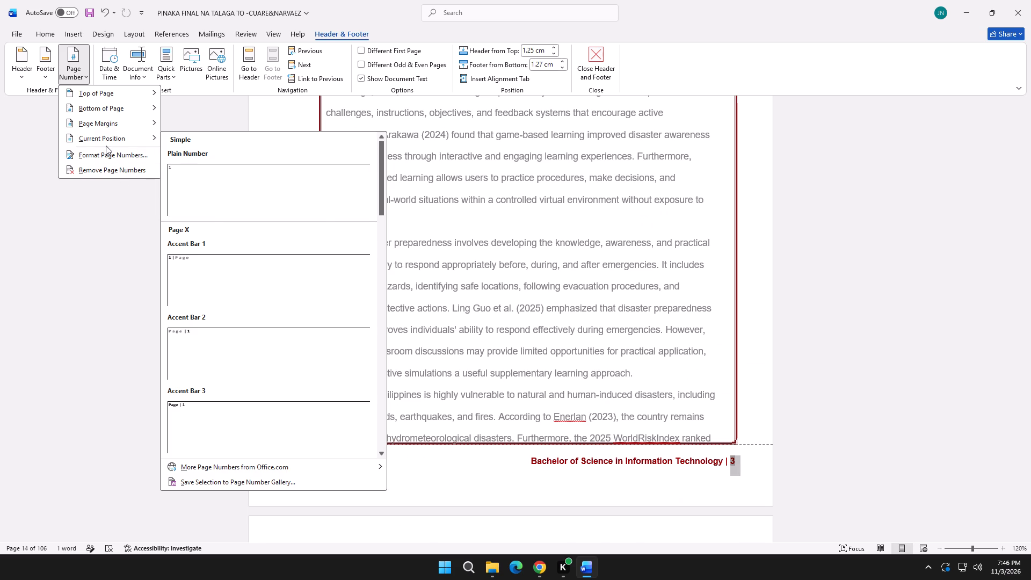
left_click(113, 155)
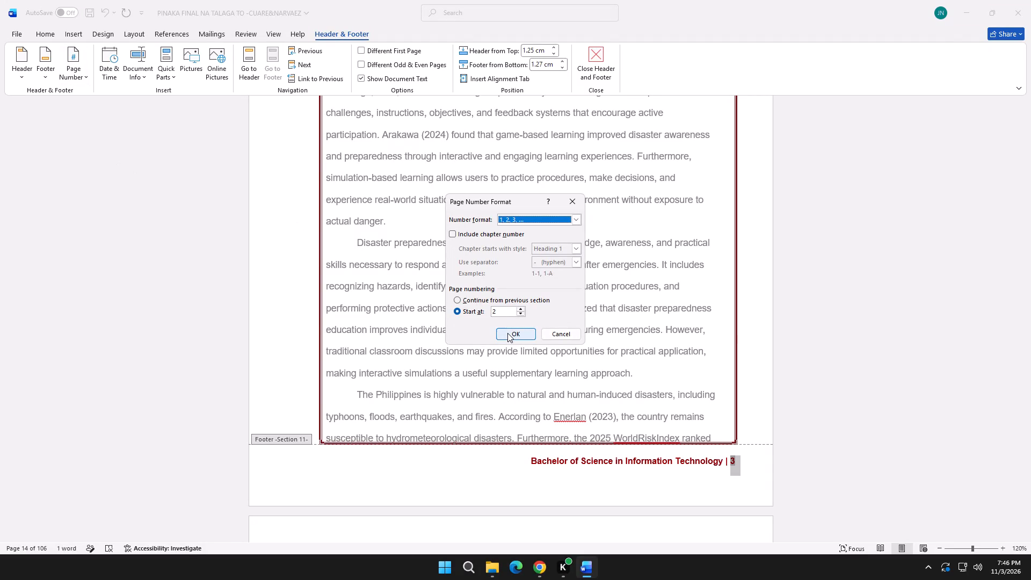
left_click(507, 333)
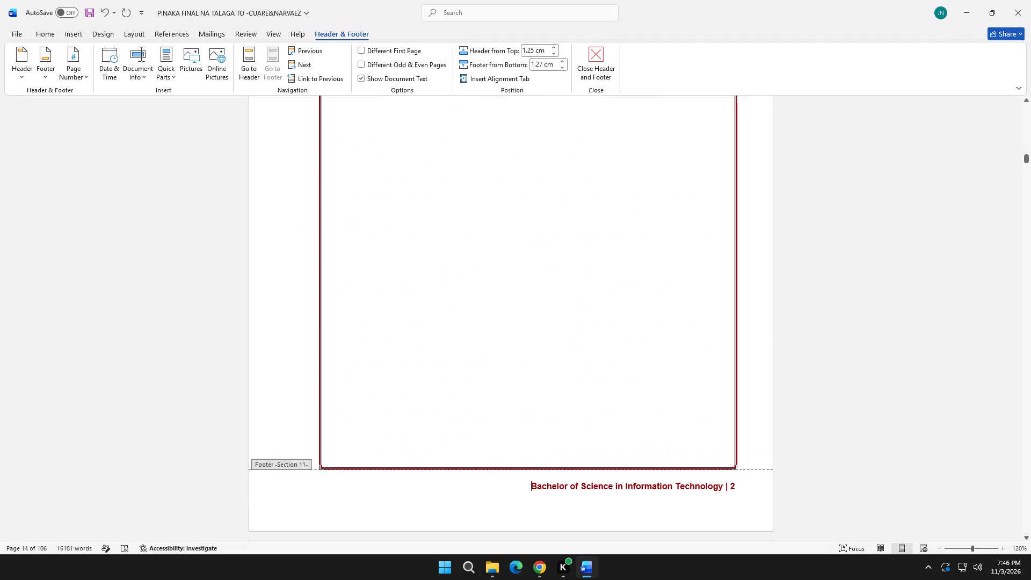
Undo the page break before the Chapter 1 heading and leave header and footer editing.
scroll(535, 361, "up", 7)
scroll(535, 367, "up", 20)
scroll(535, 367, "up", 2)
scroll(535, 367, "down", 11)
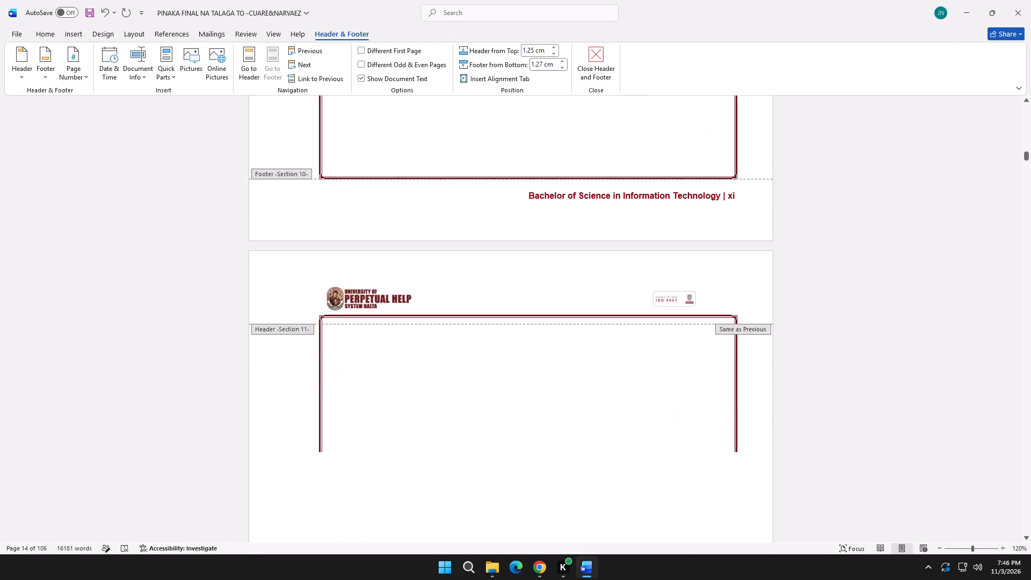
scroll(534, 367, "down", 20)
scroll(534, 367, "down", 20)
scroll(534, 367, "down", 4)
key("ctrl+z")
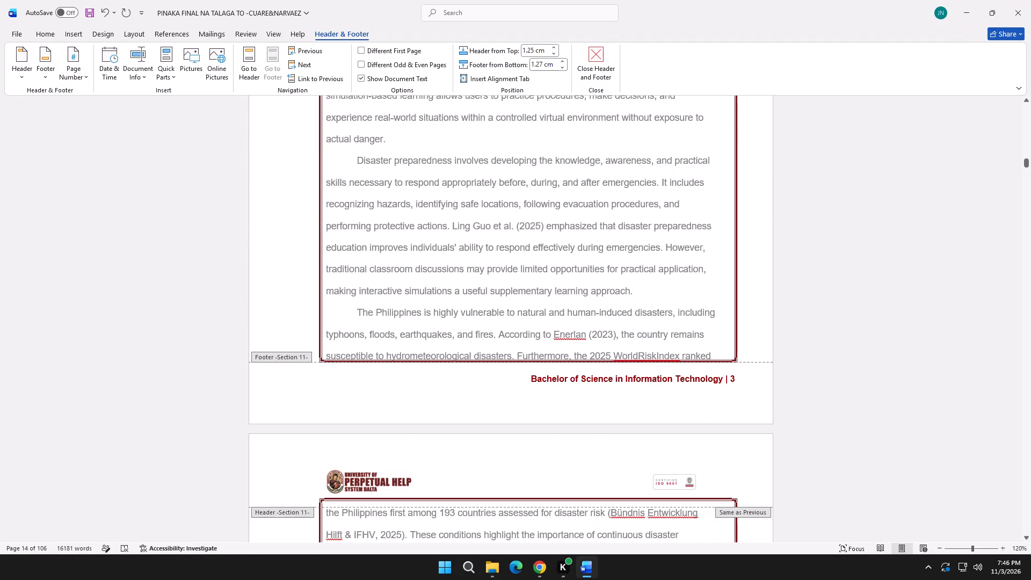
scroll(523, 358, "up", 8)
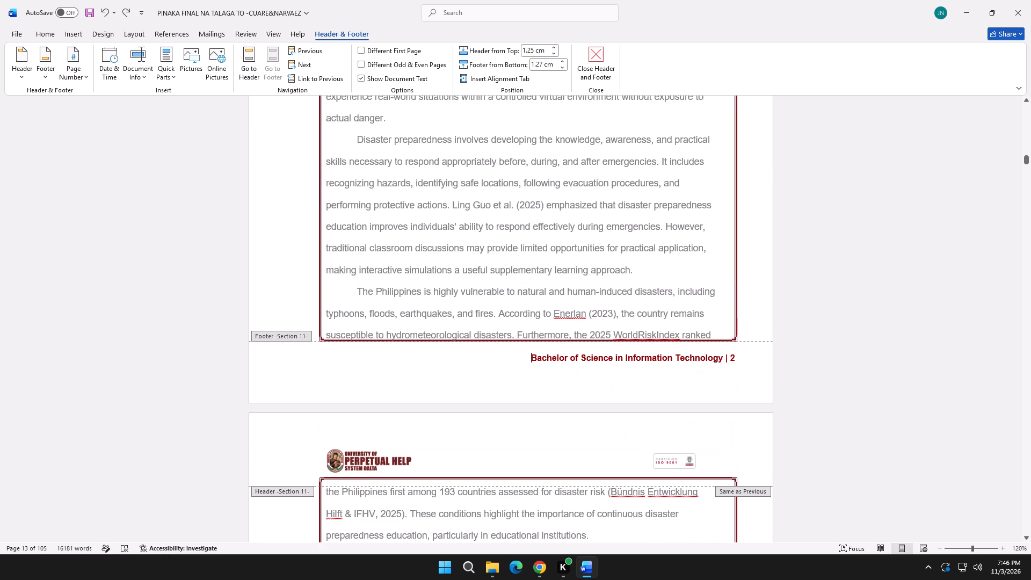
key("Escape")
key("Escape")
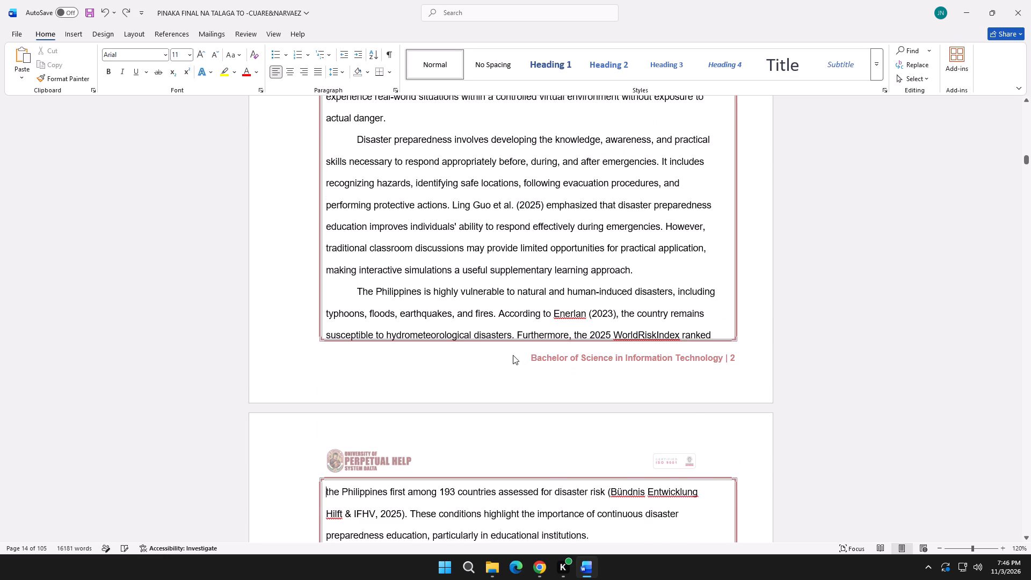
Bring the Chapter 1 heading to the top of the text area without blank space above it and center it.
scroll(512, 355, "up", 12)
left_click(326, 174)
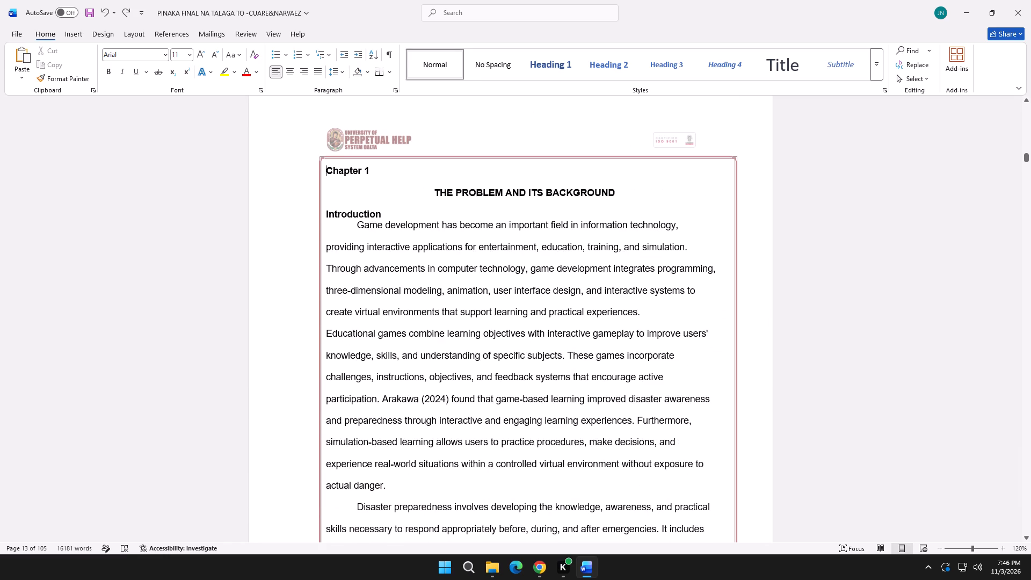
key("ctrl+z")
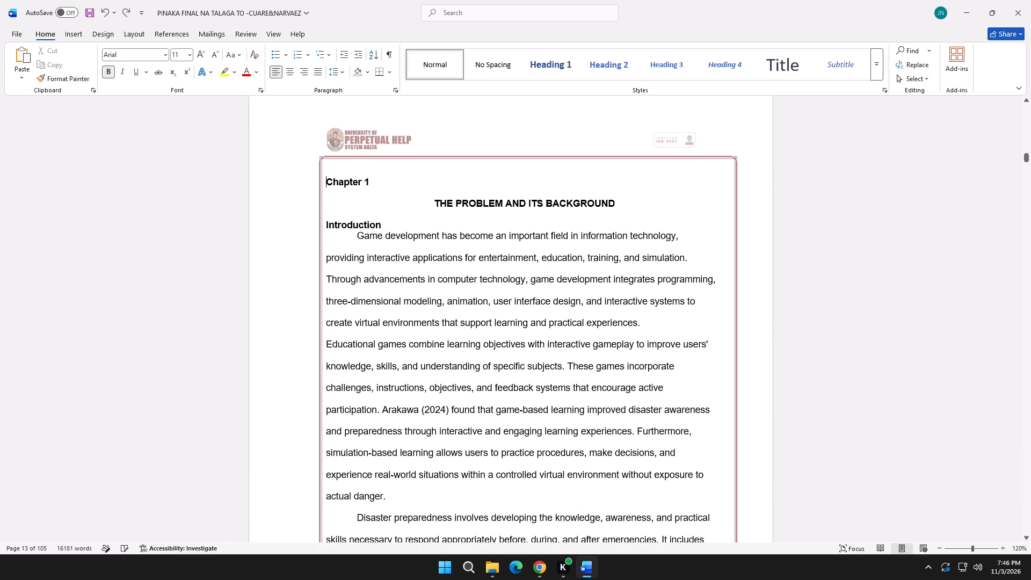
key("BackSpace")
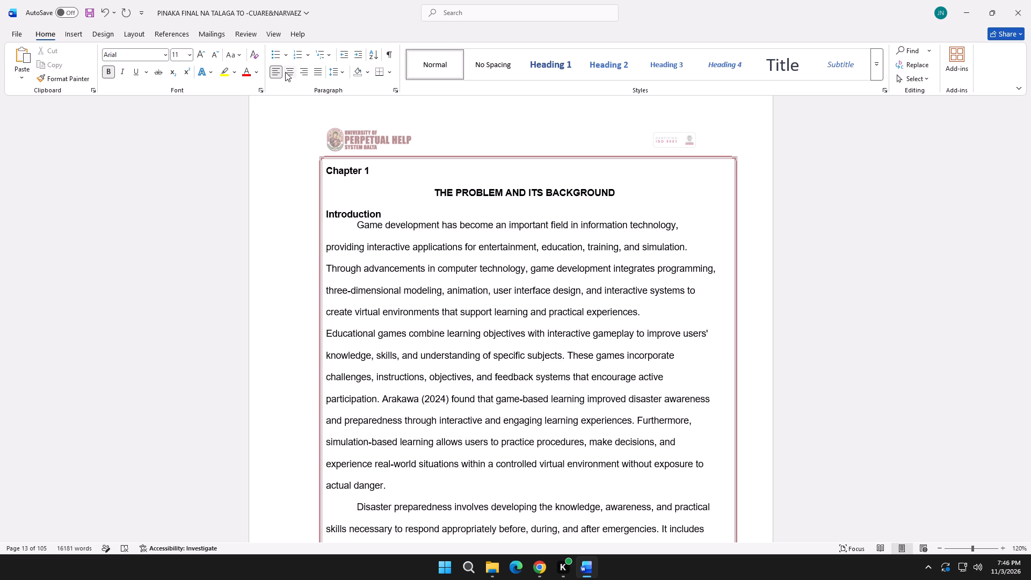
left_click(285, 72)
Check the page flow after the Chapter 1 heading and open the Section 11 footer on the Chapter 1 page for editing.
scroll(398, 290, "down", 19)
scroll(395, 297, "up", 3)
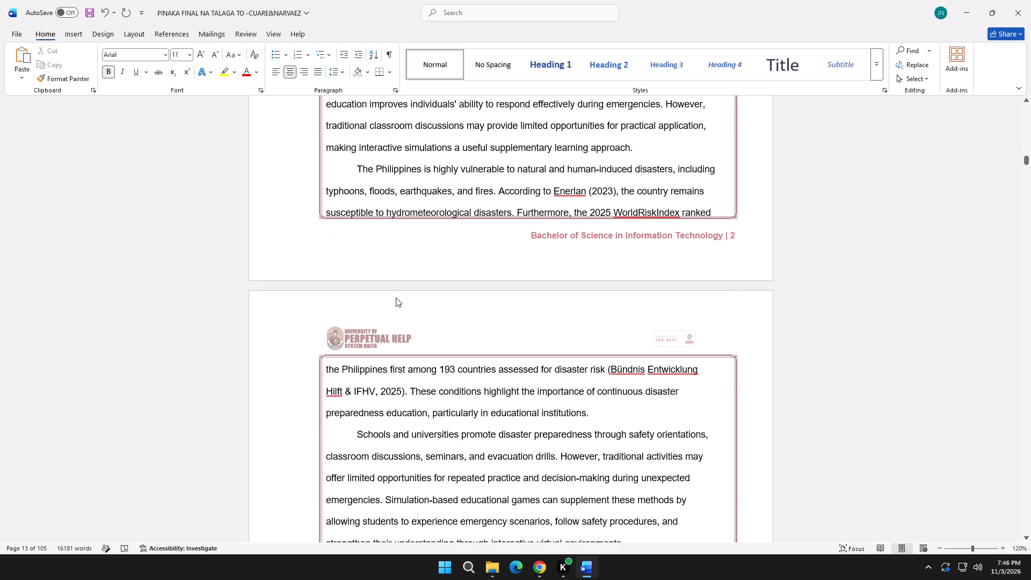
scroll(396, 298, "down", 5)
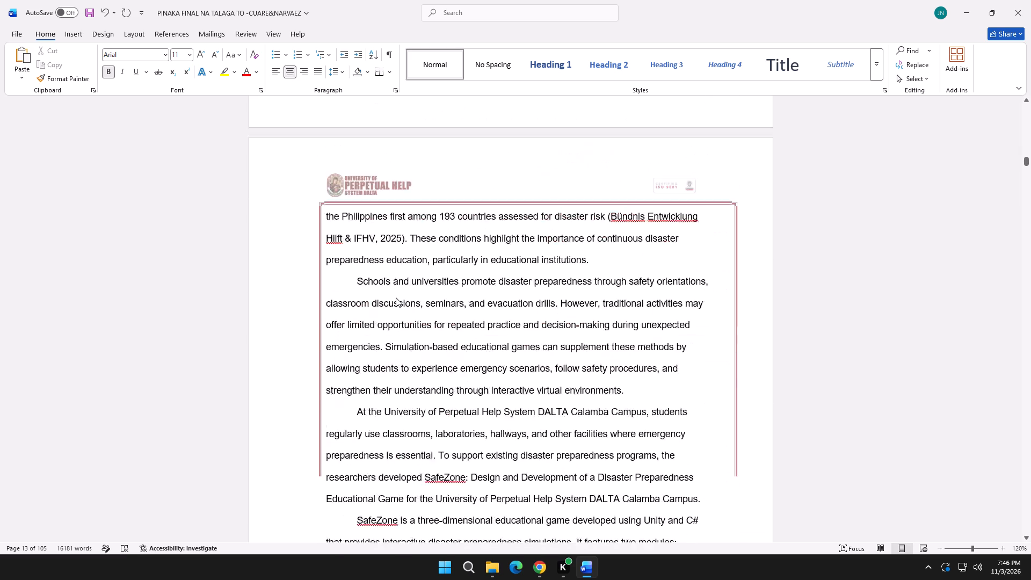
scroll(396, 298, "down", 2)
scroll(401, 296, "up", 6)
left_click(705, 214)
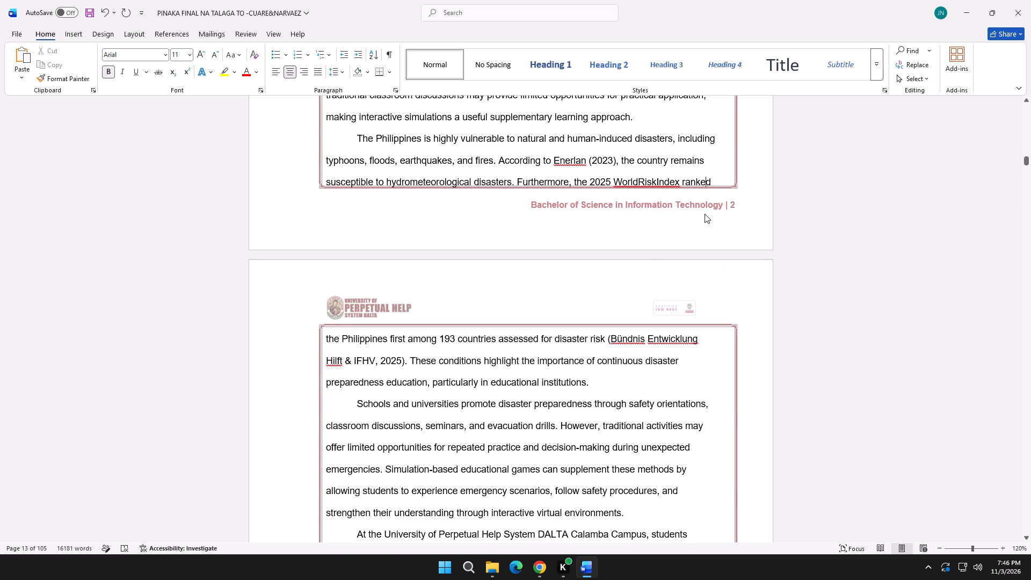
left_click(724, 209)
double_click(729, 206)
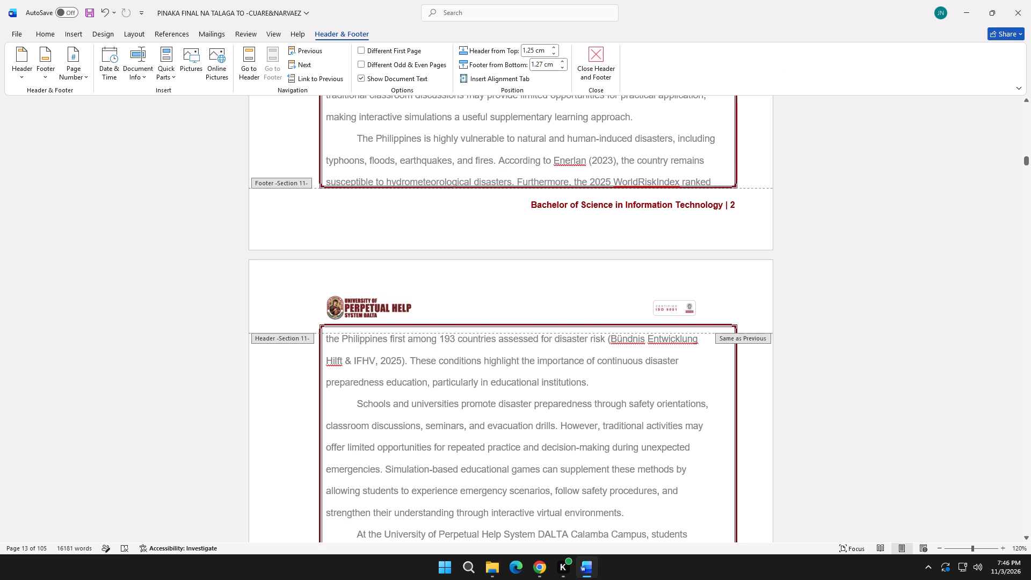
left_click(167, 82)
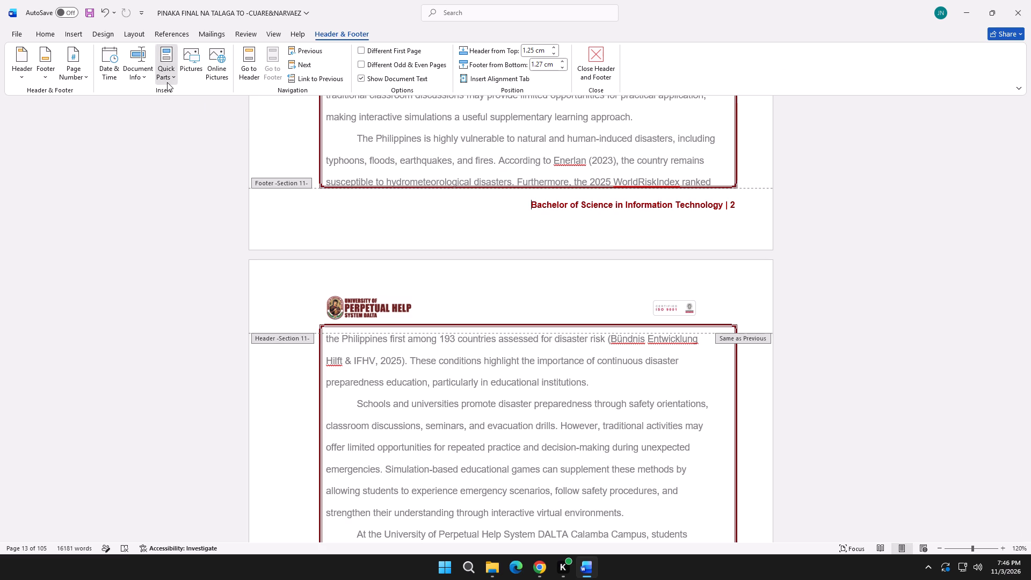
left_click(167, 82)
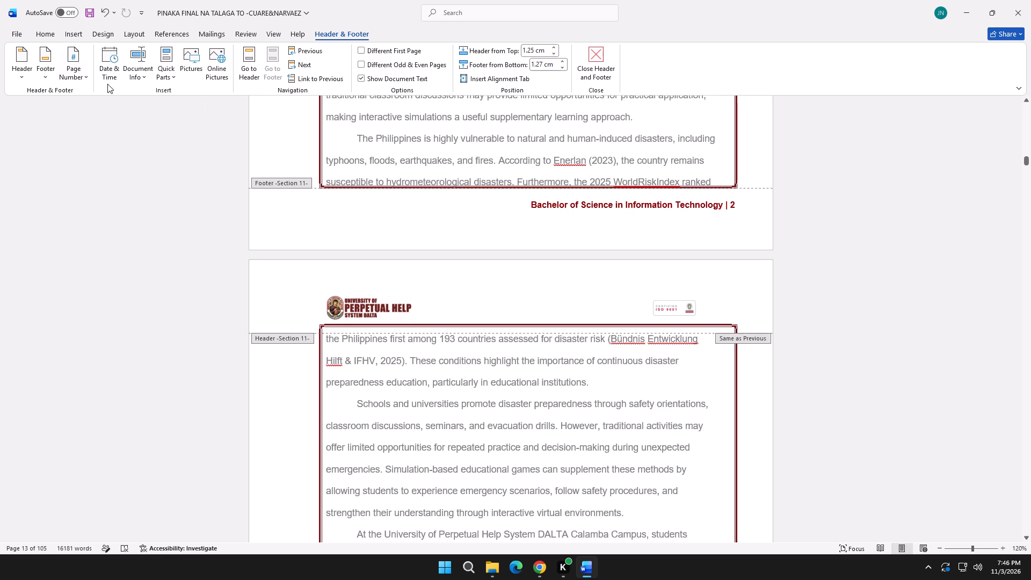
left_click(88, 82)
left_click(88, 82)
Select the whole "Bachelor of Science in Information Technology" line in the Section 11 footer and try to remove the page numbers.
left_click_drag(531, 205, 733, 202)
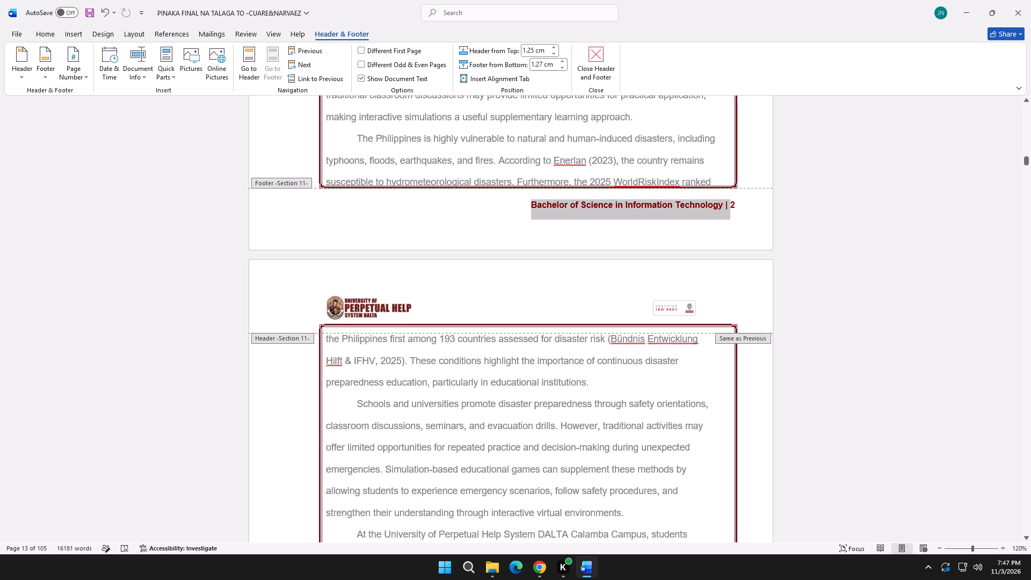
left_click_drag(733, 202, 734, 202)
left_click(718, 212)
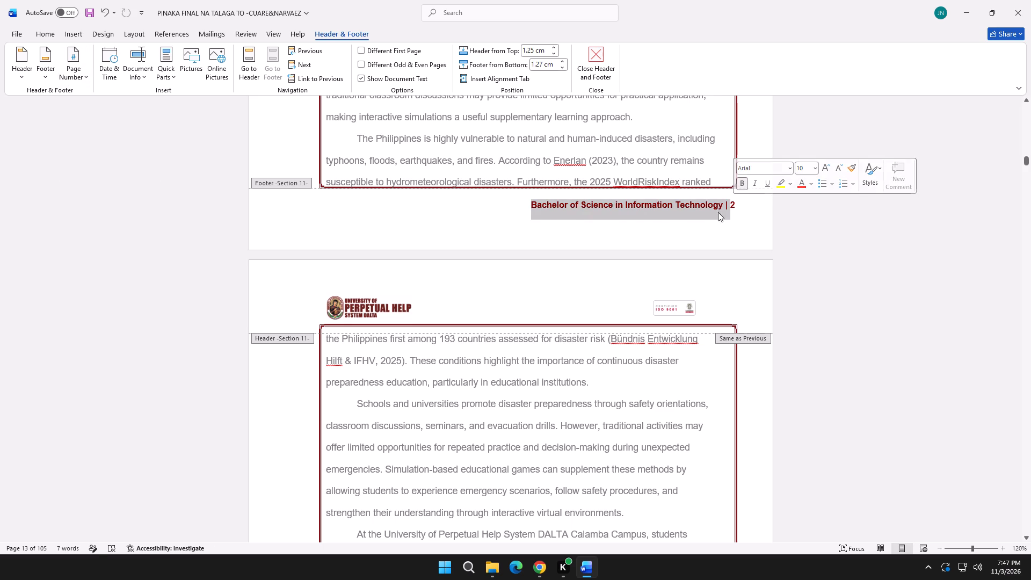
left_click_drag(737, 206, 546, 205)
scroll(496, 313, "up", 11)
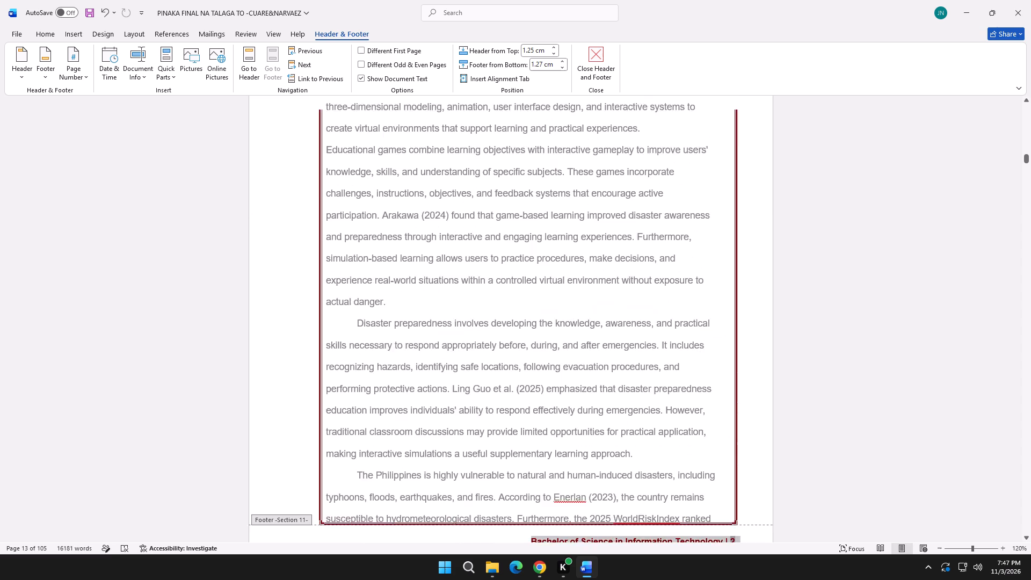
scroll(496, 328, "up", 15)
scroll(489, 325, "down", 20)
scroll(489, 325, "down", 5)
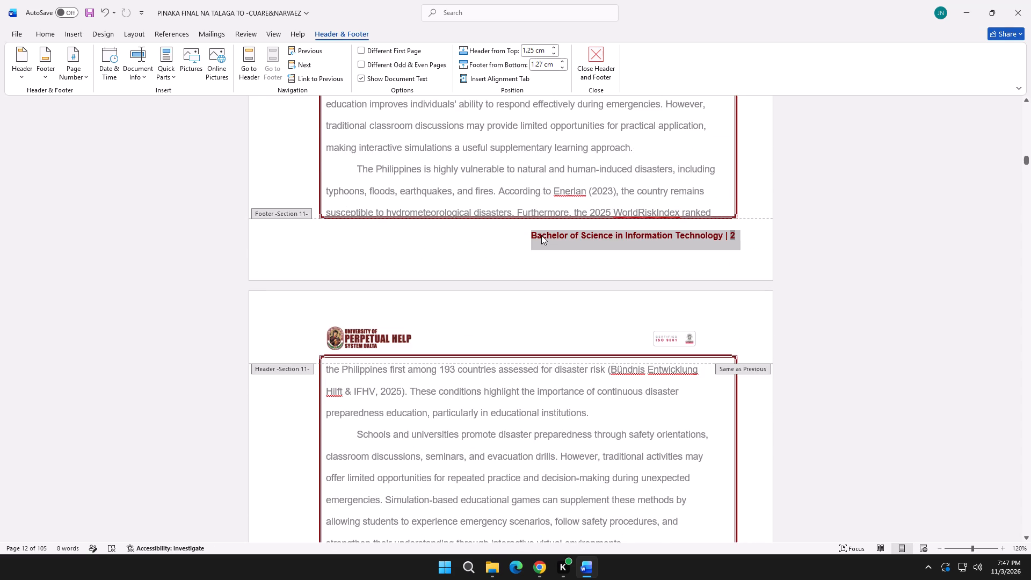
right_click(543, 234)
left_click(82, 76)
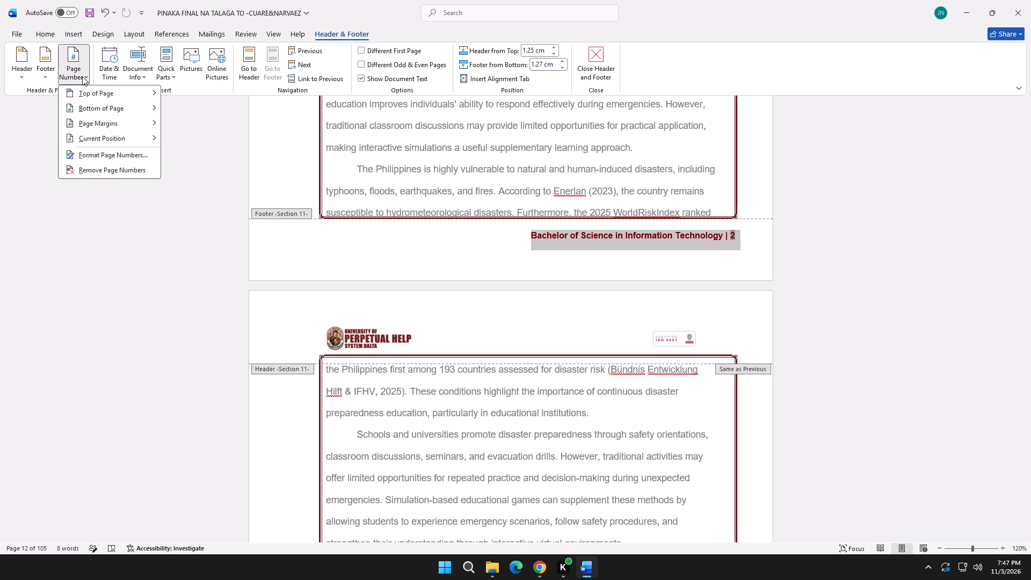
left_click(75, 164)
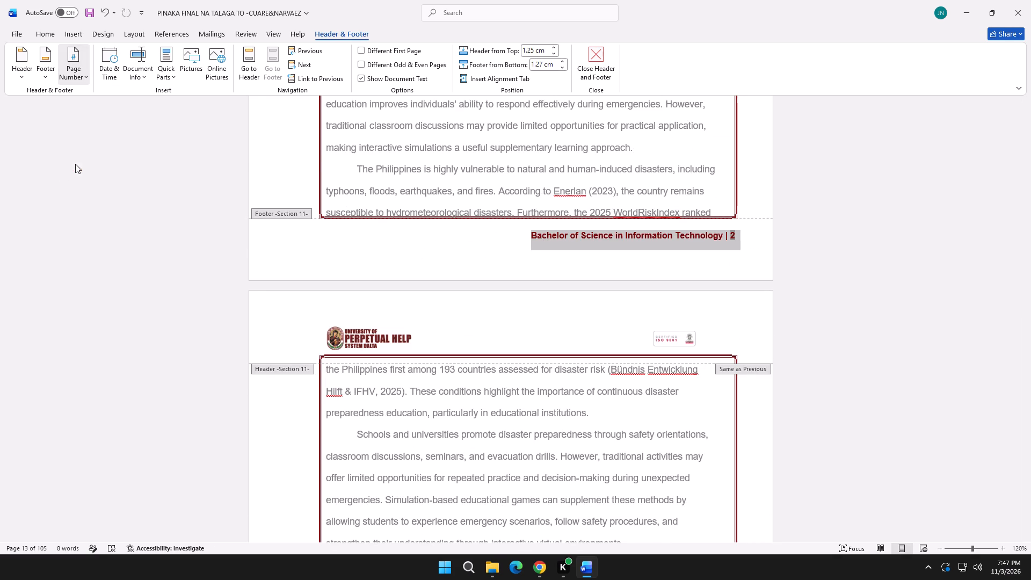
Reselect the full Section 11 footer line, including its page number.
left_click(524, 240)
double_click(534, 237)
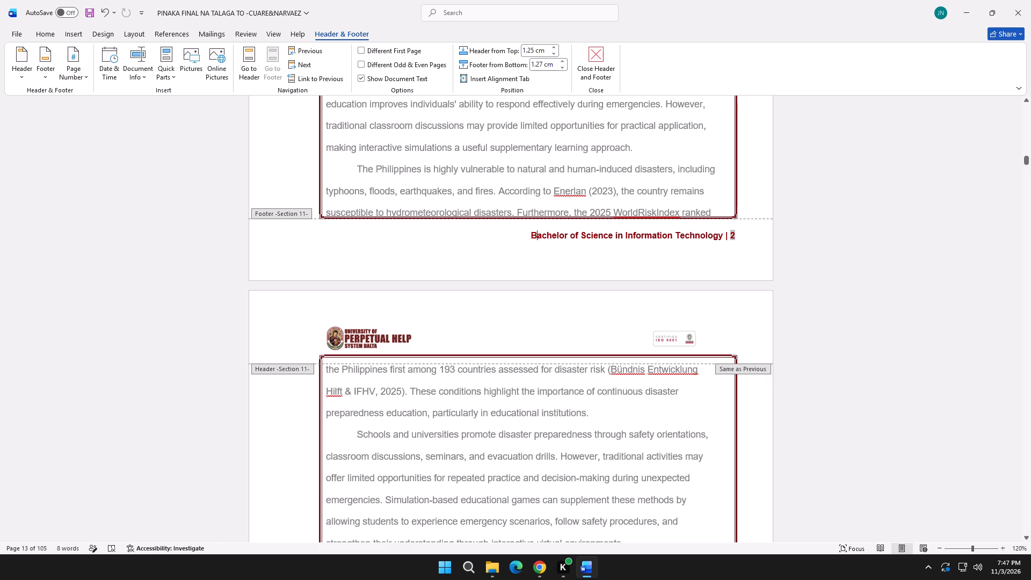
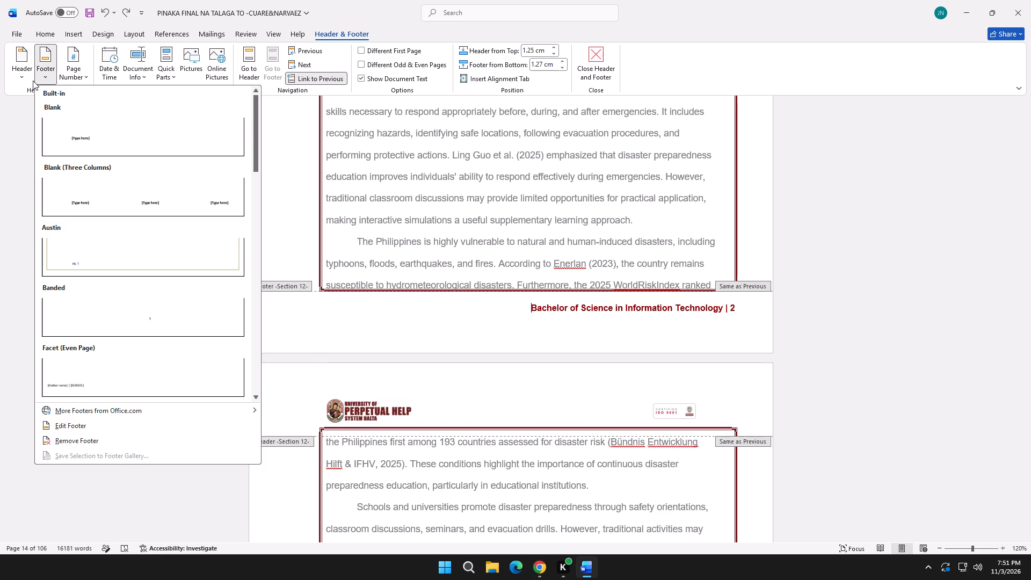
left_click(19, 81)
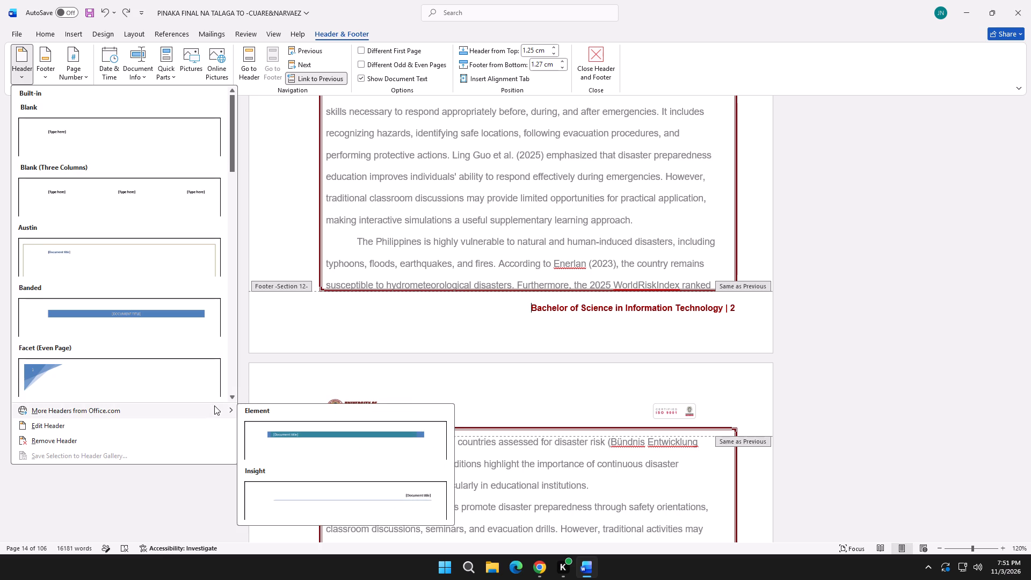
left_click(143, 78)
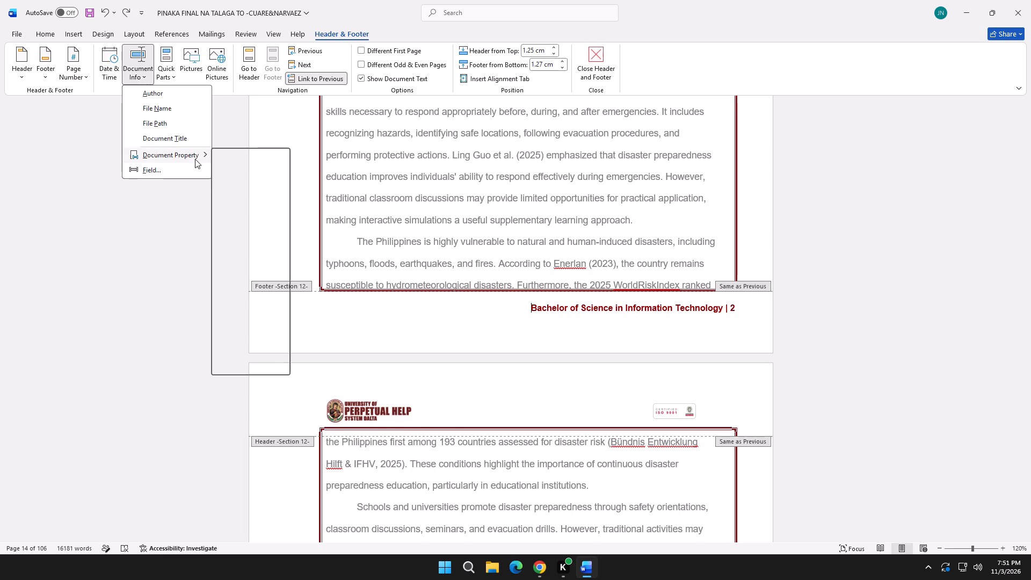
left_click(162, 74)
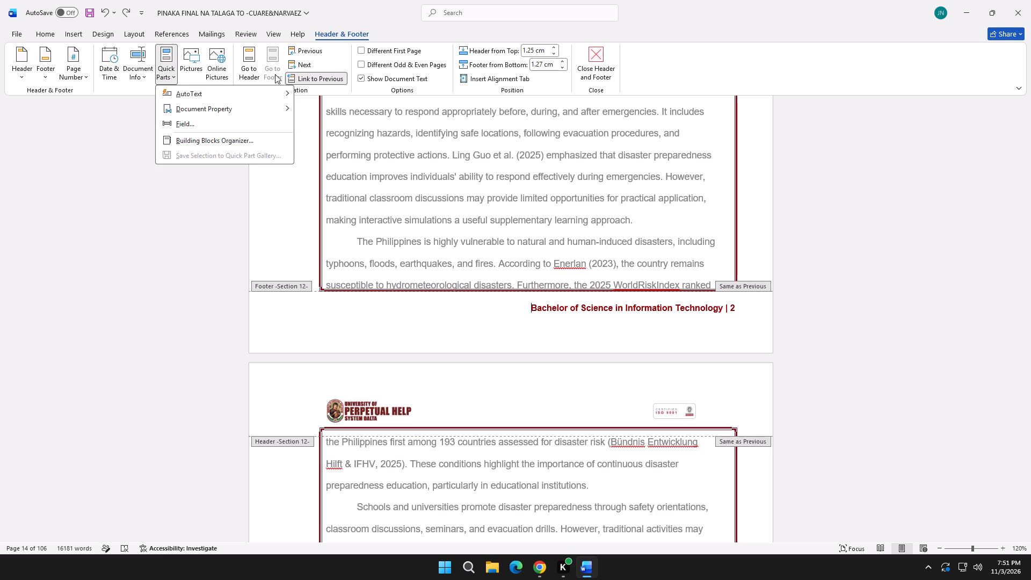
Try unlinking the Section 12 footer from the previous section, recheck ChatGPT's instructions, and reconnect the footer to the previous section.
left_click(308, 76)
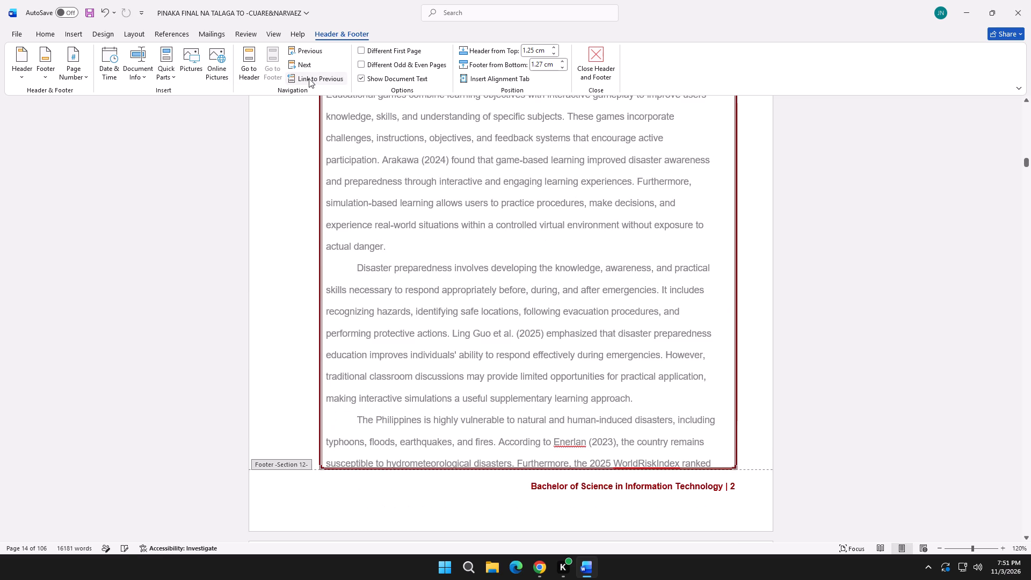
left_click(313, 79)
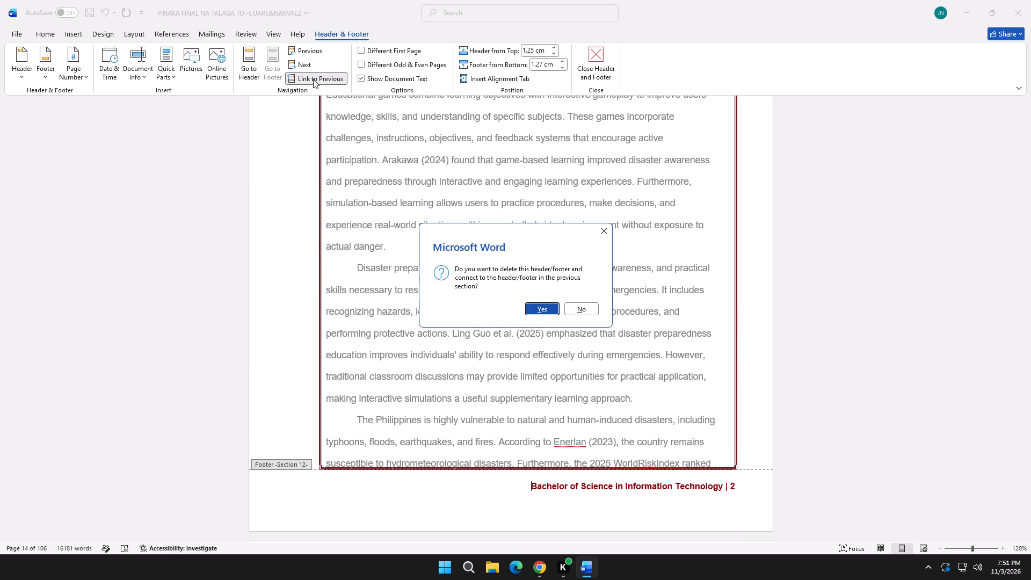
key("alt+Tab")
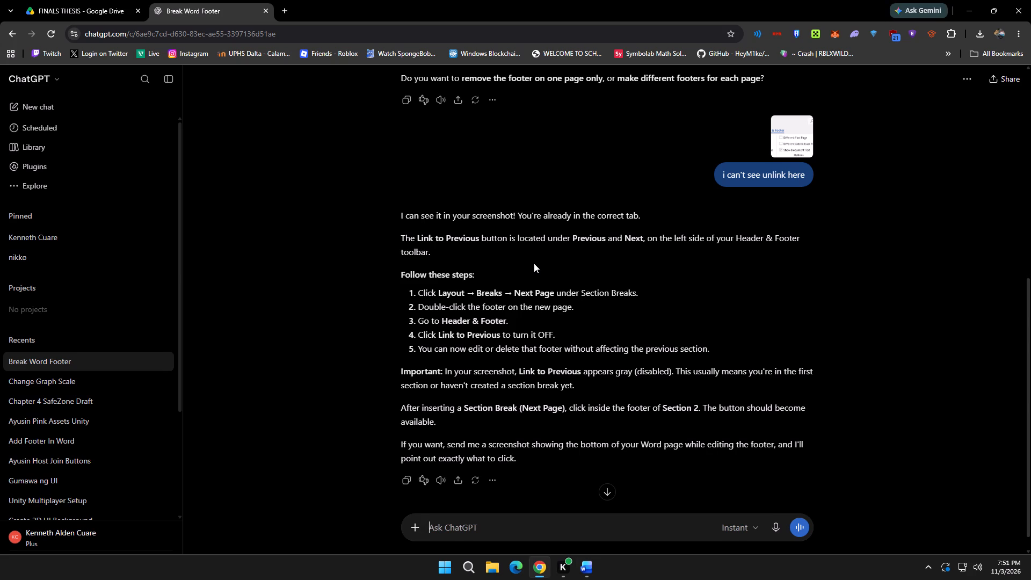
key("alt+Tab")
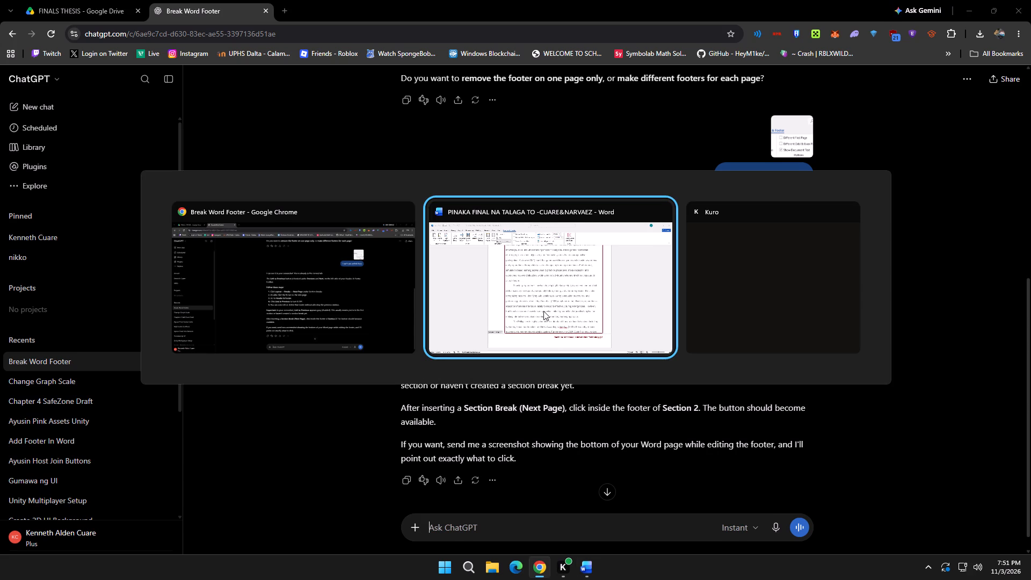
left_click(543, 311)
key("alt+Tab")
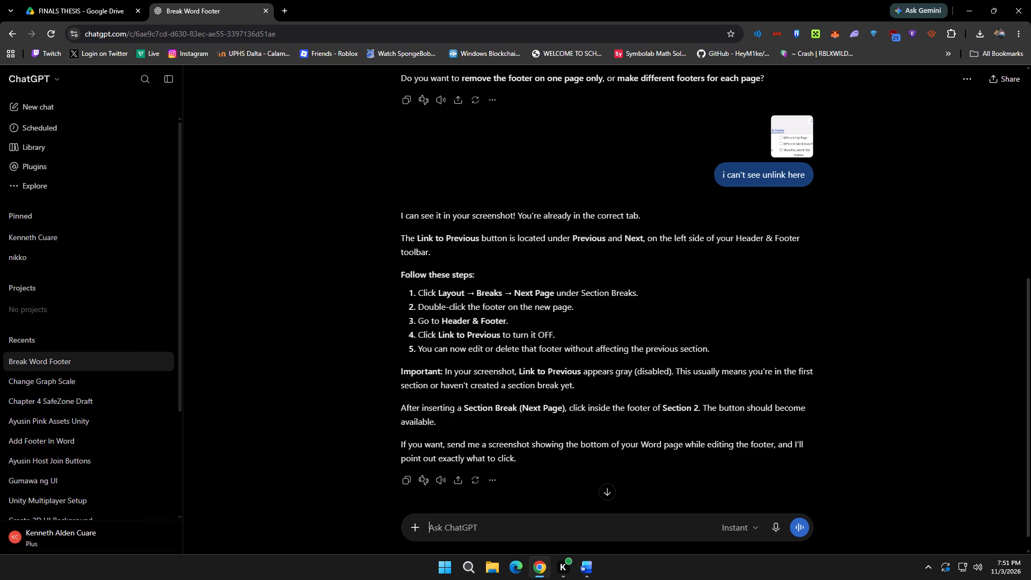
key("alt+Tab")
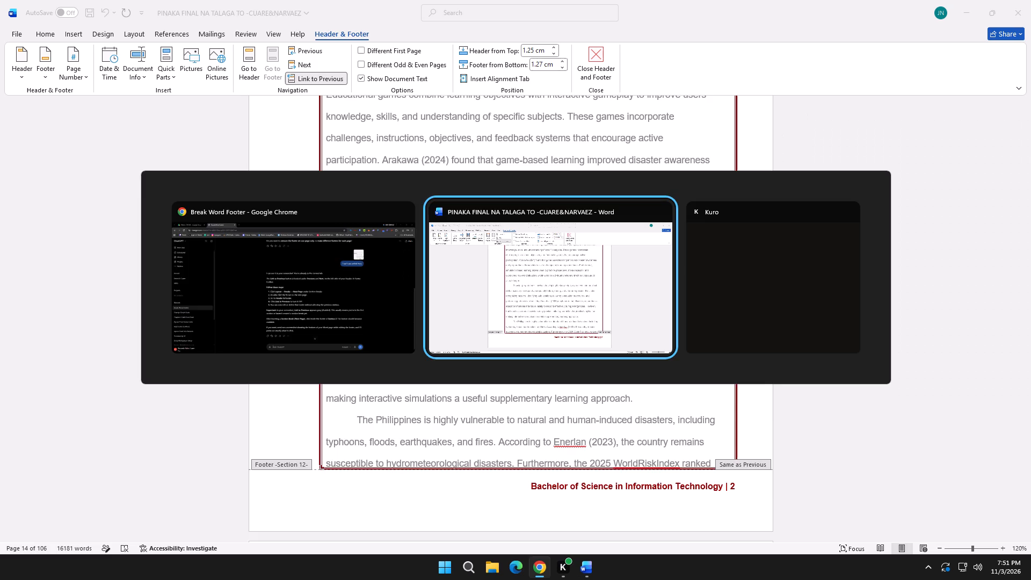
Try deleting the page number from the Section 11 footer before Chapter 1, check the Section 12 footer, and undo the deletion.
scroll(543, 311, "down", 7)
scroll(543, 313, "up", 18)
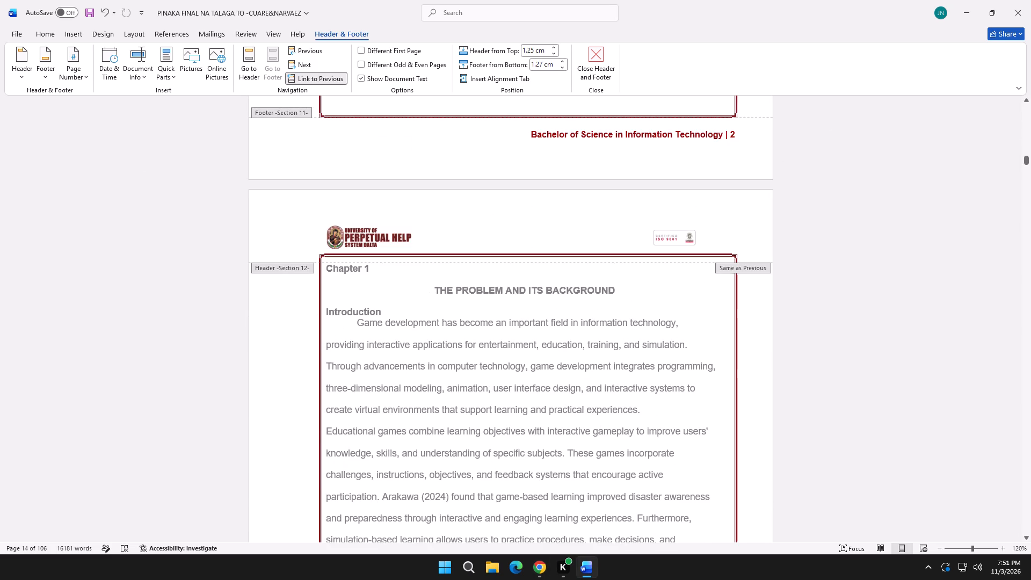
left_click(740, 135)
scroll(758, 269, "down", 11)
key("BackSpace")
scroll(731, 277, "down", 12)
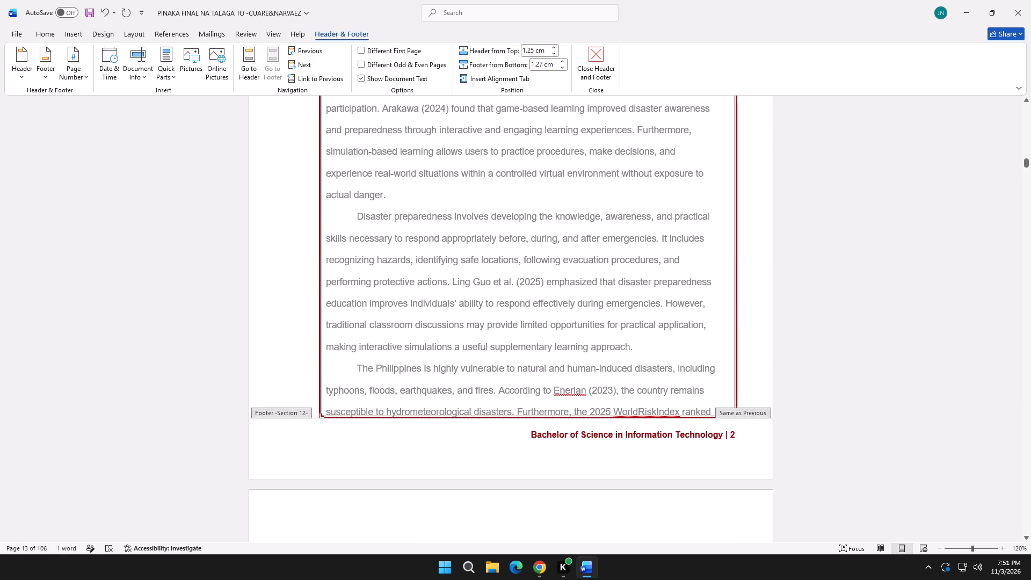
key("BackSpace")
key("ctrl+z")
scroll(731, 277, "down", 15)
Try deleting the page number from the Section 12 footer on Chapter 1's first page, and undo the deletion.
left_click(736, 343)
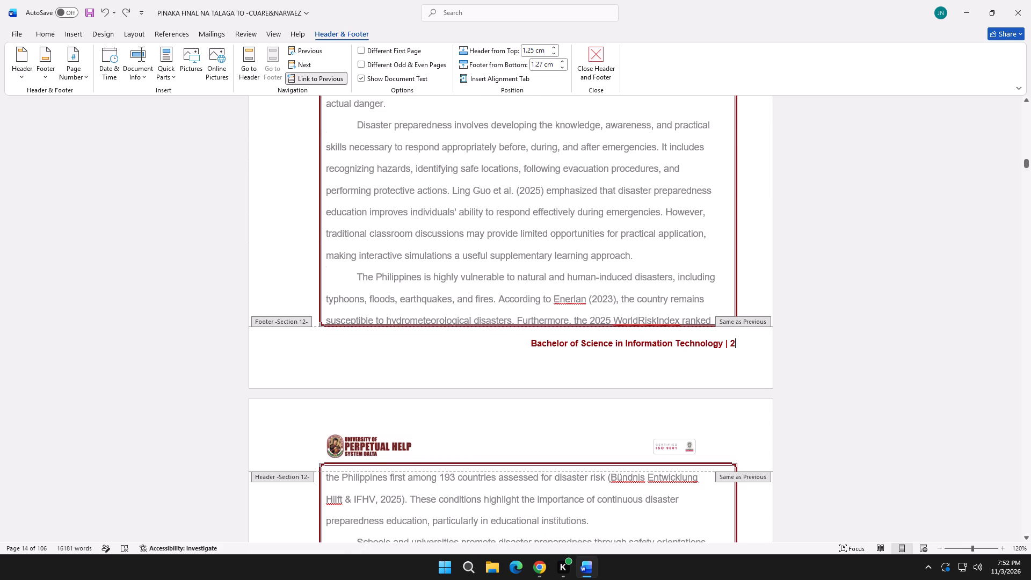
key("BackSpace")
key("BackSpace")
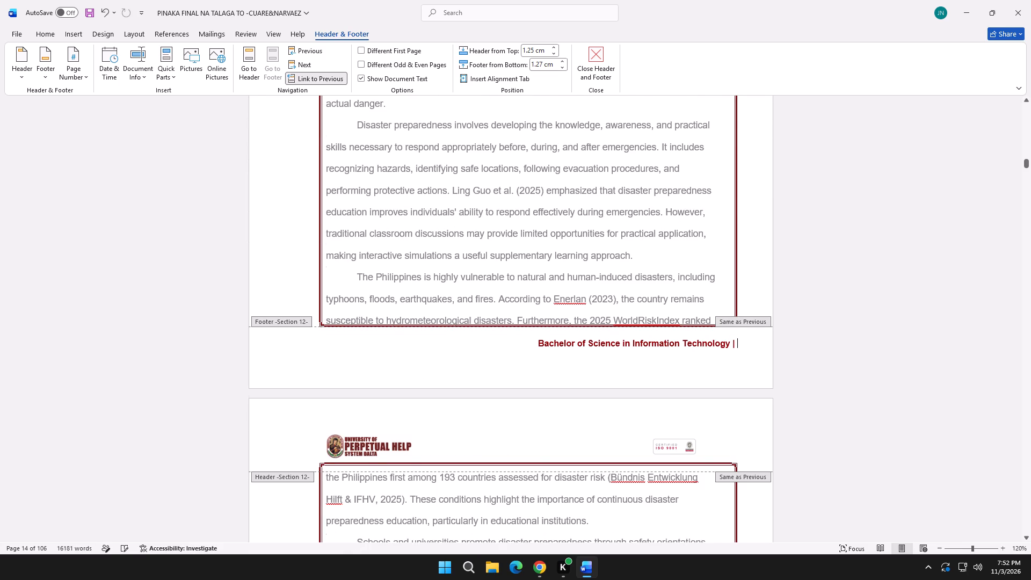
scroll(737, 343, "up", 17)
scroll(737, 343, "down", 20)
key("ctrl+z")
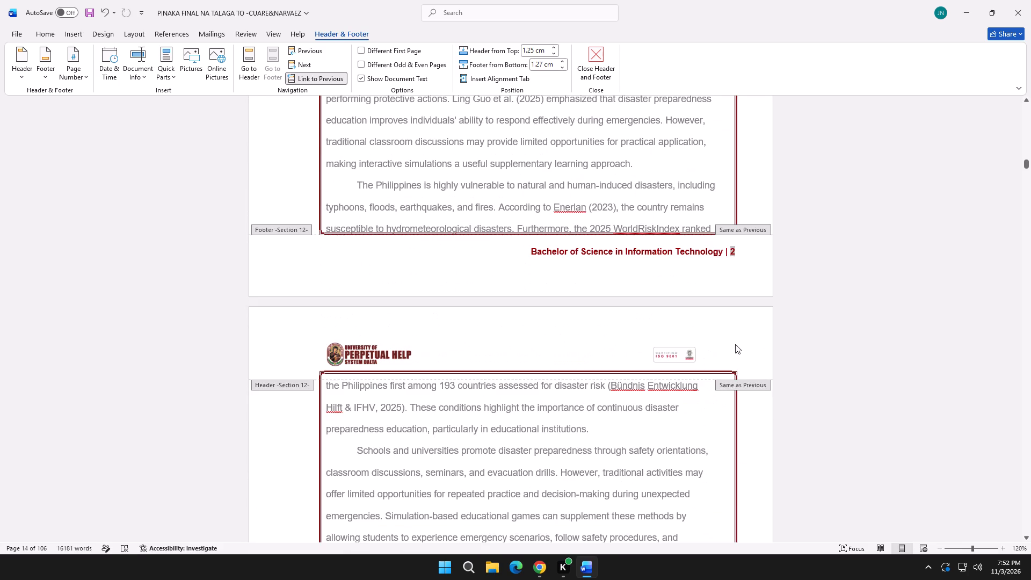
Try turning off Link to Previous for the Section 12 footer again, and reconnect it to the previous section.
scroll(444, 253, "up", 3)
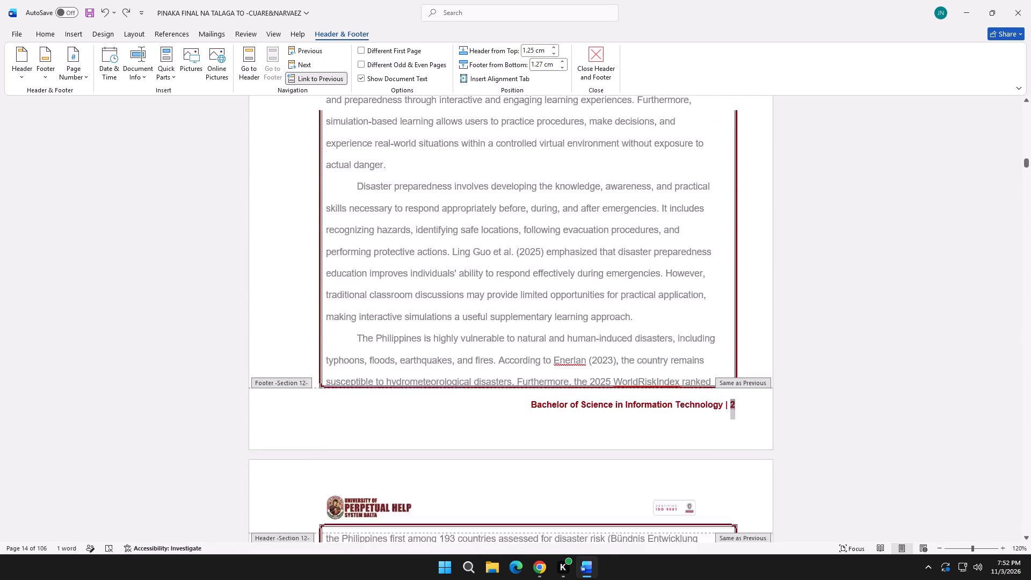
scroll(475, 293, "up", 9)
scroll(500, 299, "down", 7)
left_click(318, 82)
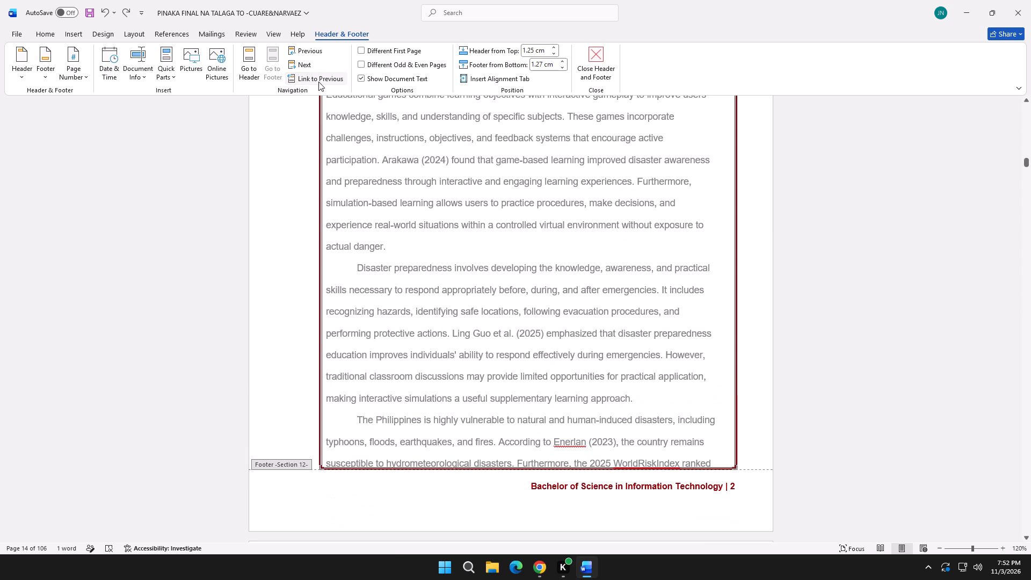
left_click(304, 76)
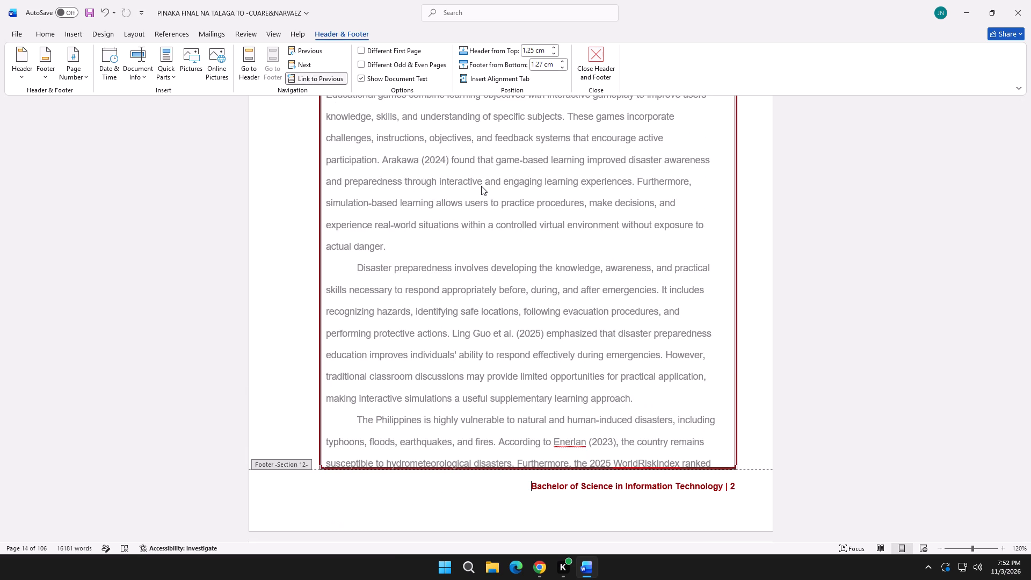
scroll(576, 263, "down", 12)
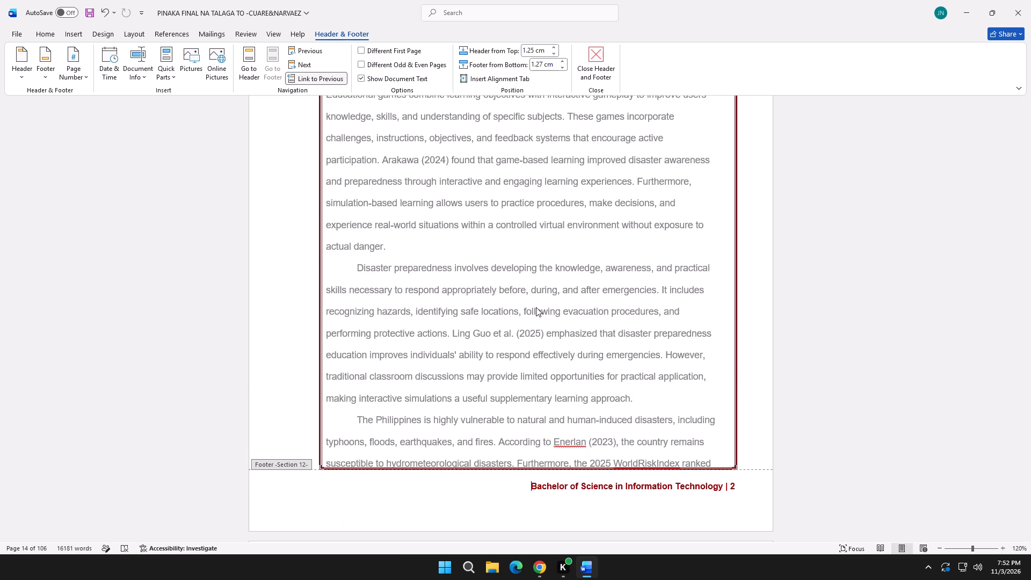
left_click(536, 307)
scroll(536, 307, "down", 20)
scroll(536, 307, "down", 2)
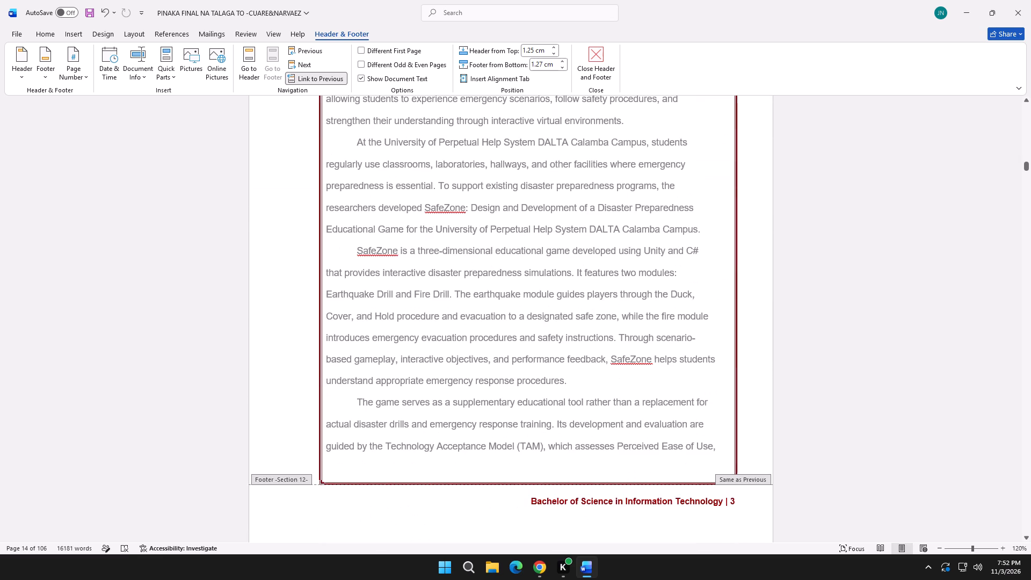
Link the Section 11 footer on the blank page before Chapter 1 to the previous section, and check Chapter 1's pages.
scroll(536, 307, "up", 20)
scroll(536, 307, "up", 18)
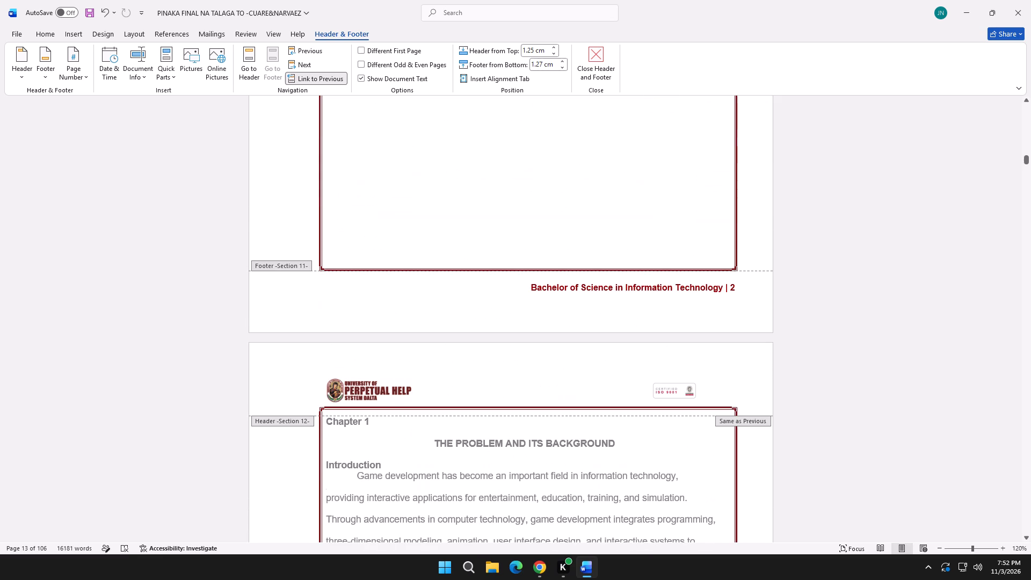
double_click(534, 294)
left_click(506, 300)
triple_click(441, 288)
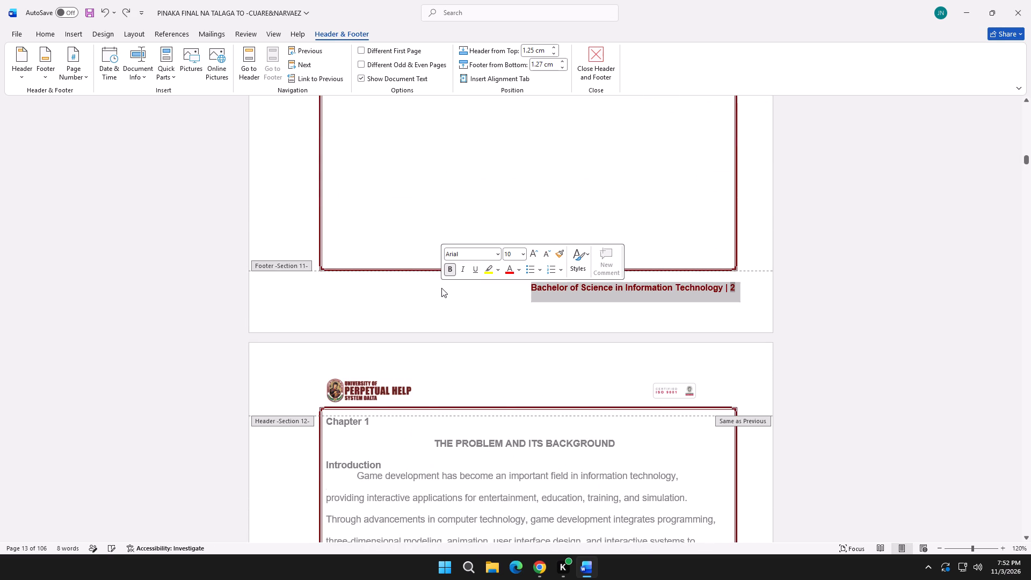
left_click(296, 83)
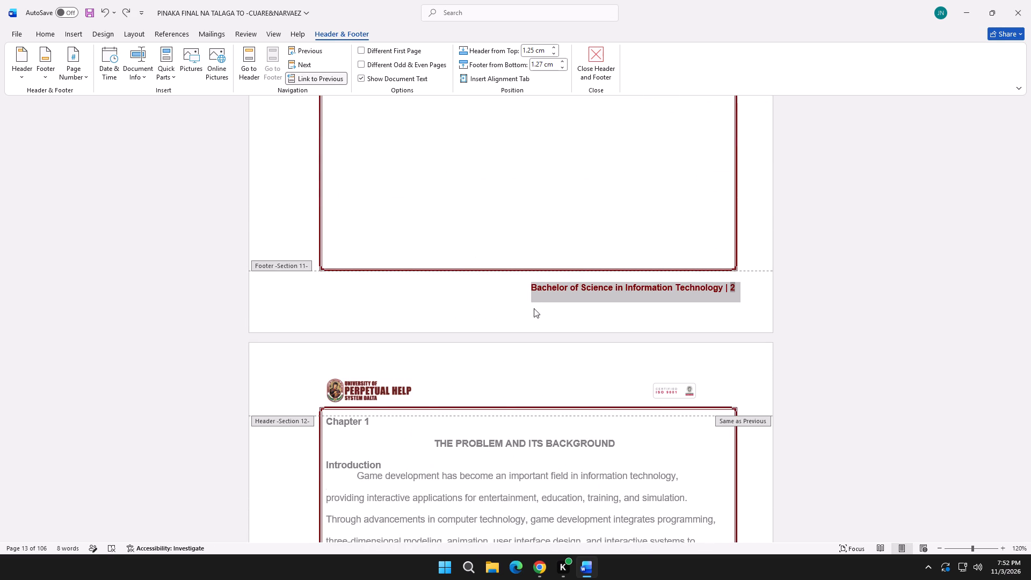
left_click(535, 310)
scroll(535, 310, "down", 20)
scroll(535, 310, "down", 1)
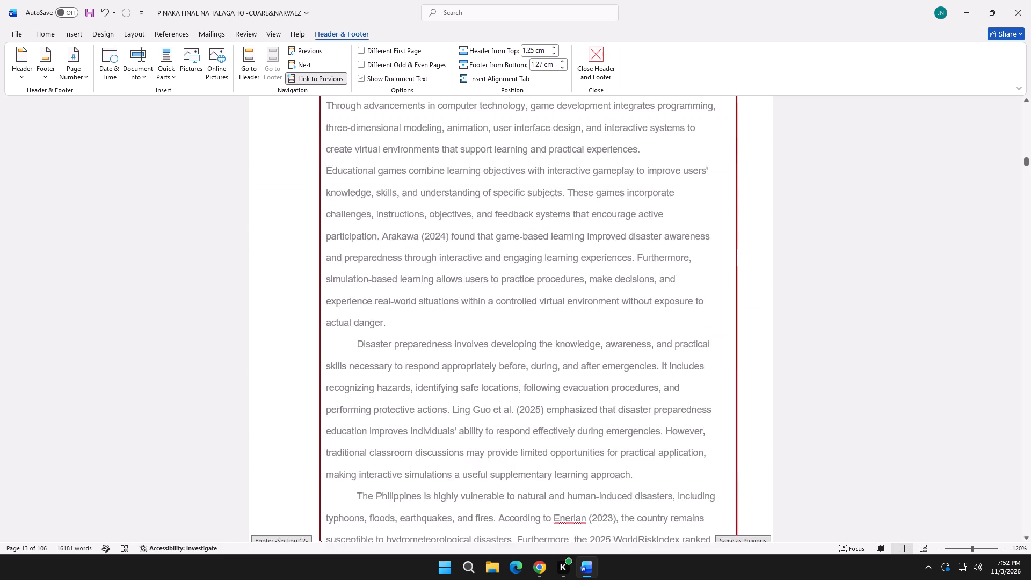
scroll(534, 311, "down", 11)
scroll(534, 308, "up", 14)
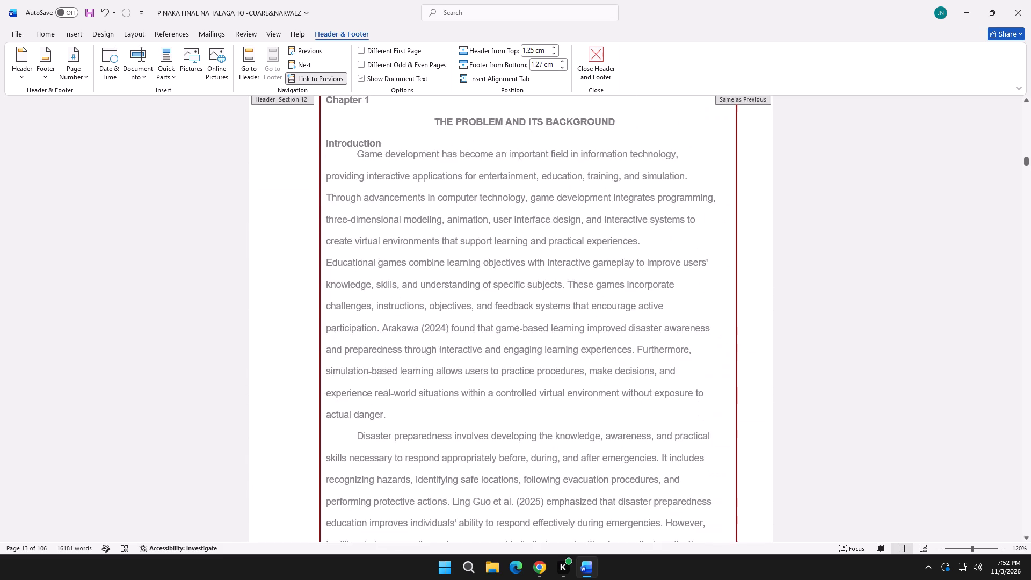
Check the footers on Chapter 1's first pages, and undo linking the Section 11 footer to the previous section.
scroll(534, 308, "up", 8)
scroll(534, 308, "down", 16)
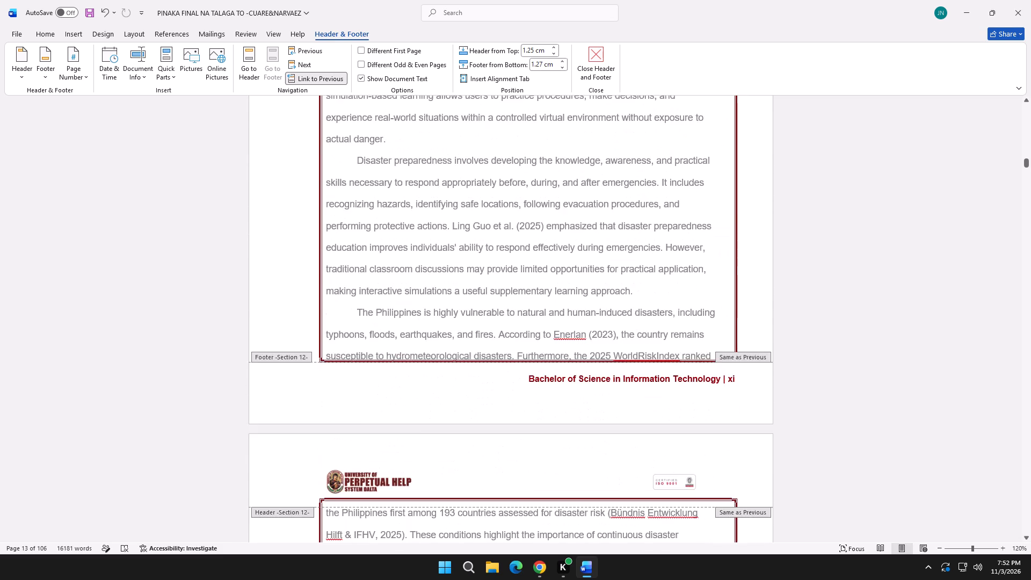
scroll(532, 309, "down", 20)
scroll(532, 309, "down", 1)
scroll(531, 308, "up", 20)
scroll(531, 308, "up", 6)
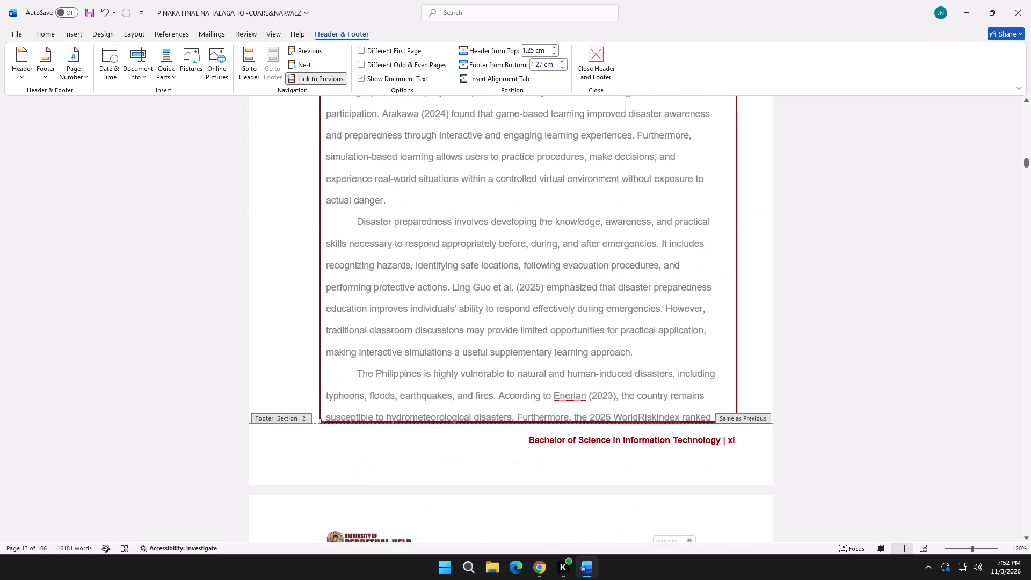
scroll(531, 308, "up", 10)
key("ctrl+z")
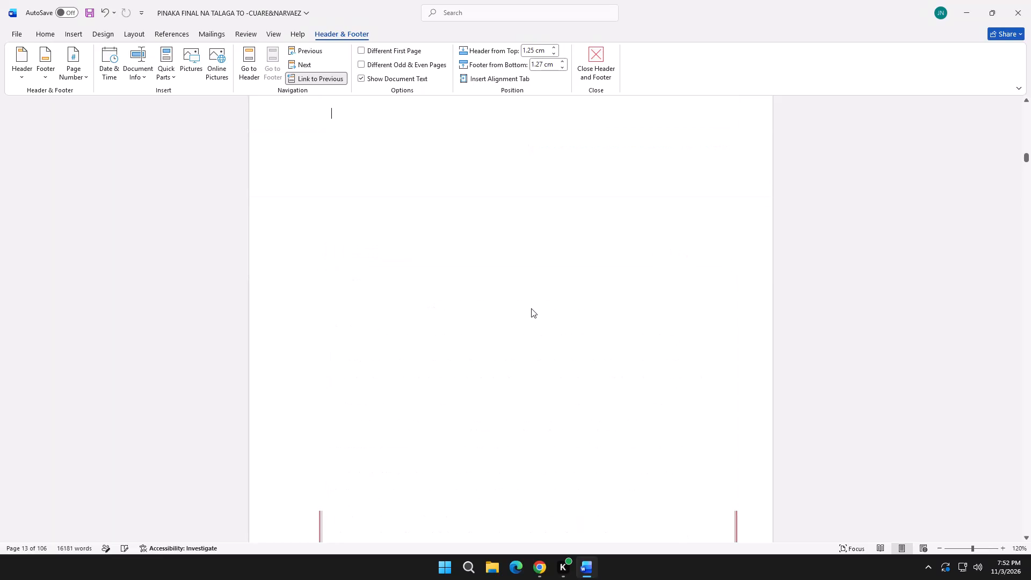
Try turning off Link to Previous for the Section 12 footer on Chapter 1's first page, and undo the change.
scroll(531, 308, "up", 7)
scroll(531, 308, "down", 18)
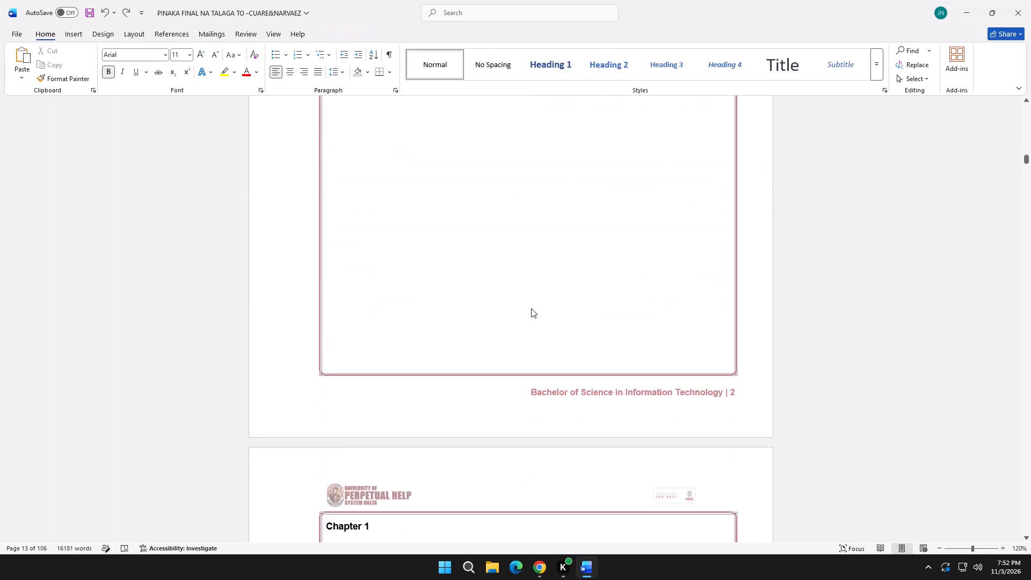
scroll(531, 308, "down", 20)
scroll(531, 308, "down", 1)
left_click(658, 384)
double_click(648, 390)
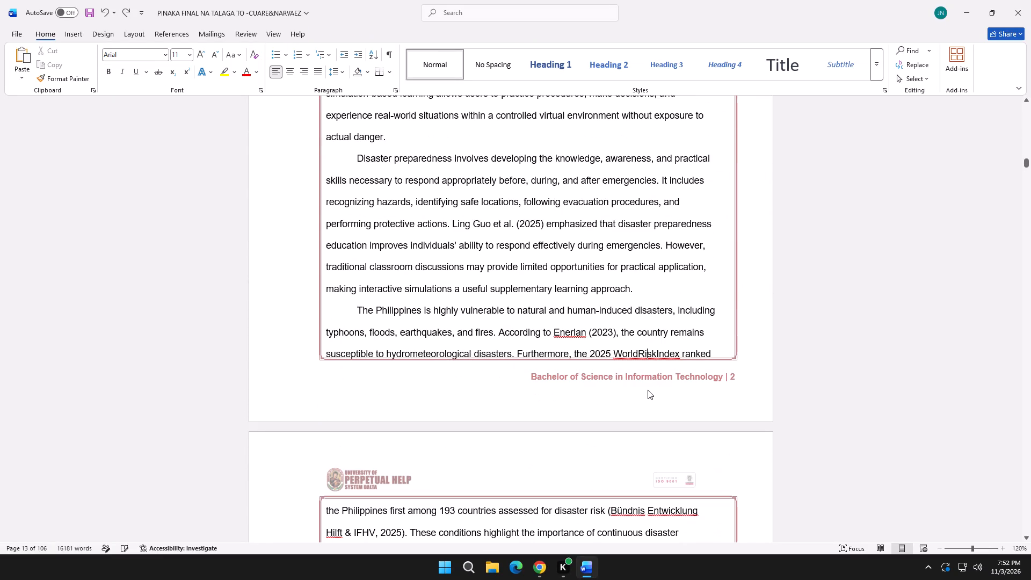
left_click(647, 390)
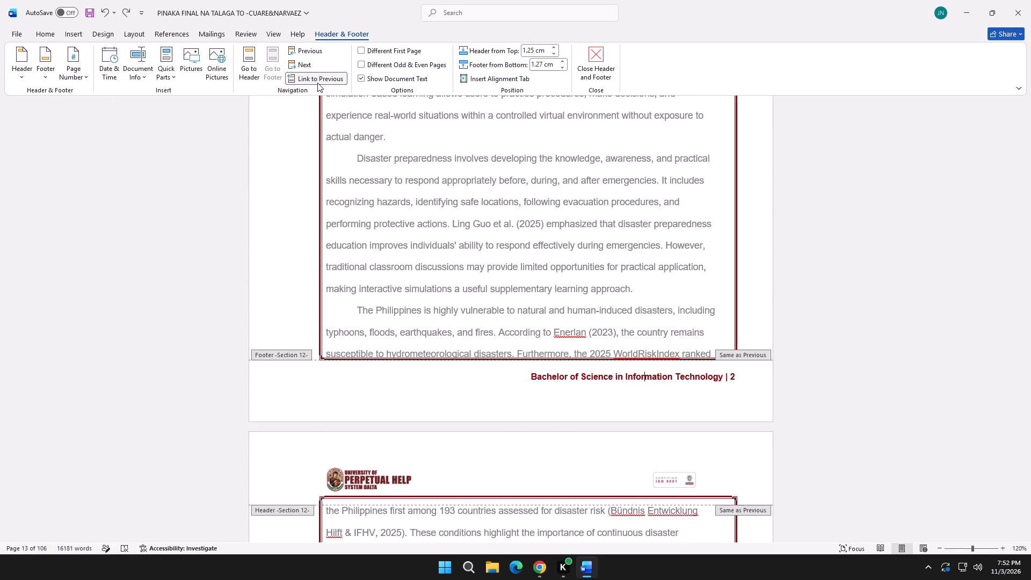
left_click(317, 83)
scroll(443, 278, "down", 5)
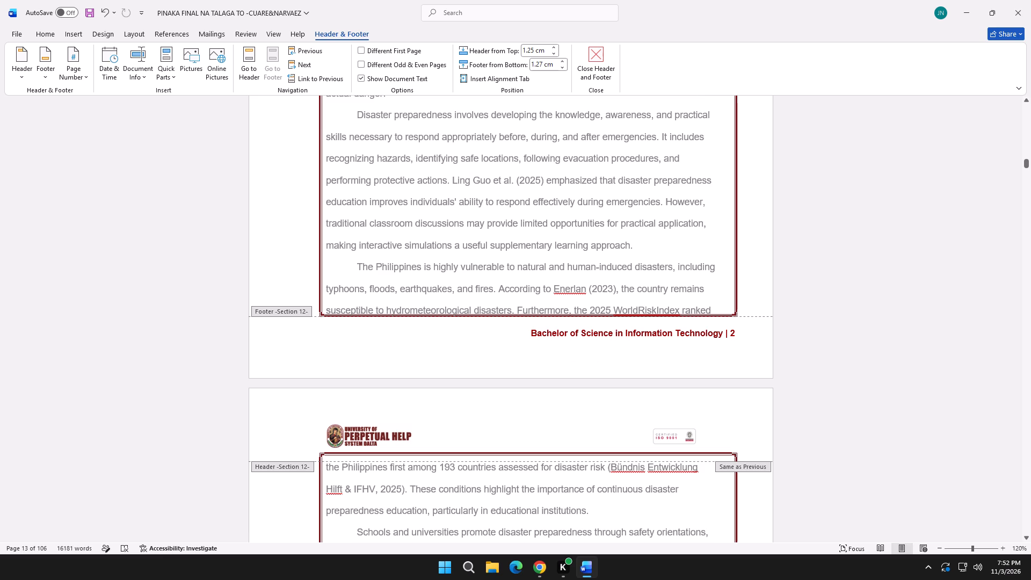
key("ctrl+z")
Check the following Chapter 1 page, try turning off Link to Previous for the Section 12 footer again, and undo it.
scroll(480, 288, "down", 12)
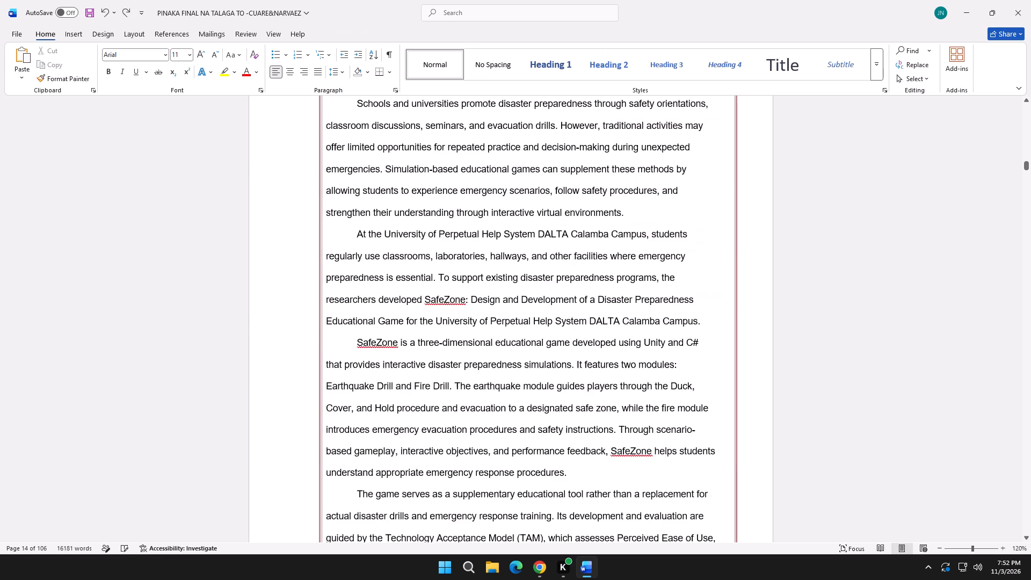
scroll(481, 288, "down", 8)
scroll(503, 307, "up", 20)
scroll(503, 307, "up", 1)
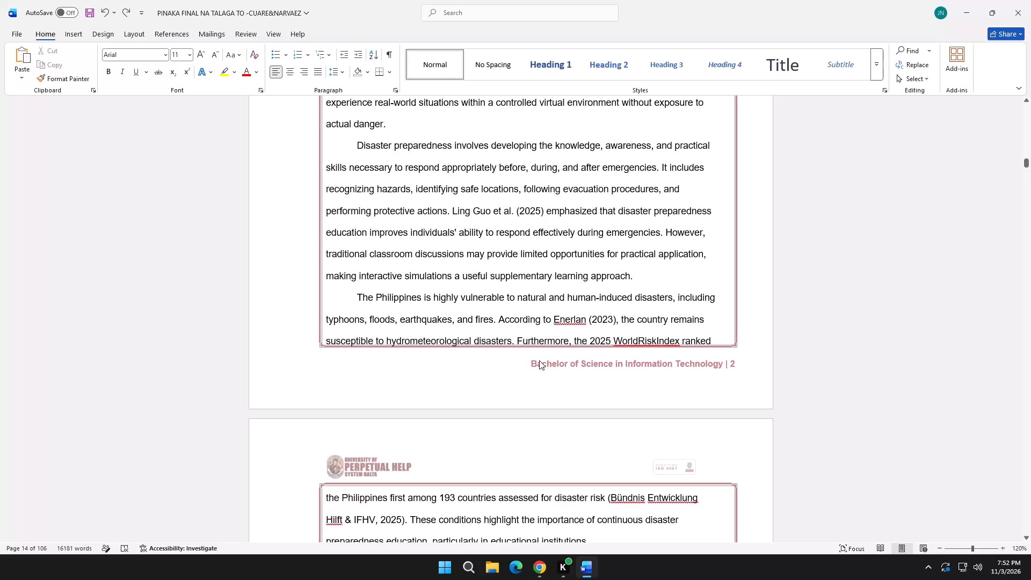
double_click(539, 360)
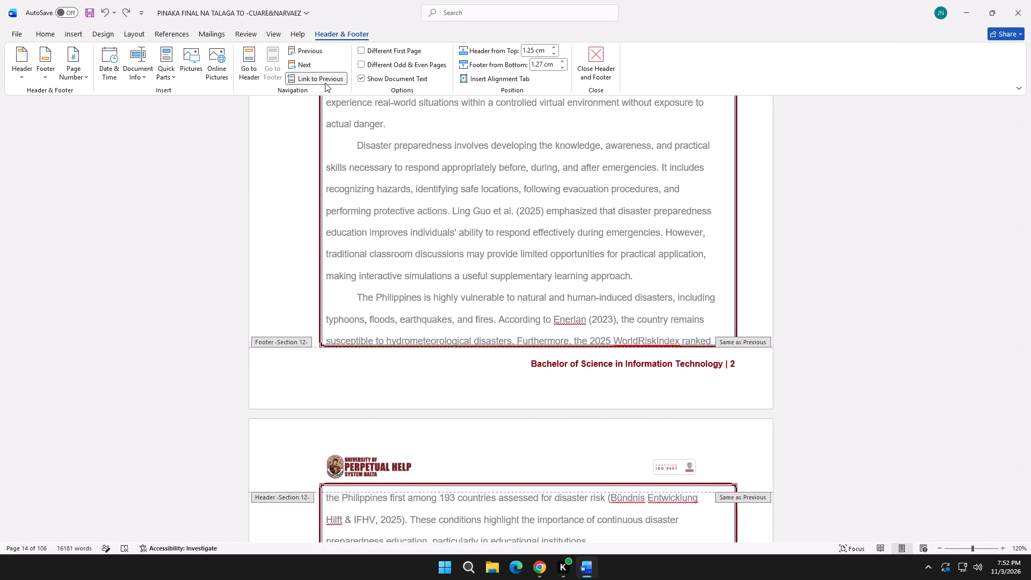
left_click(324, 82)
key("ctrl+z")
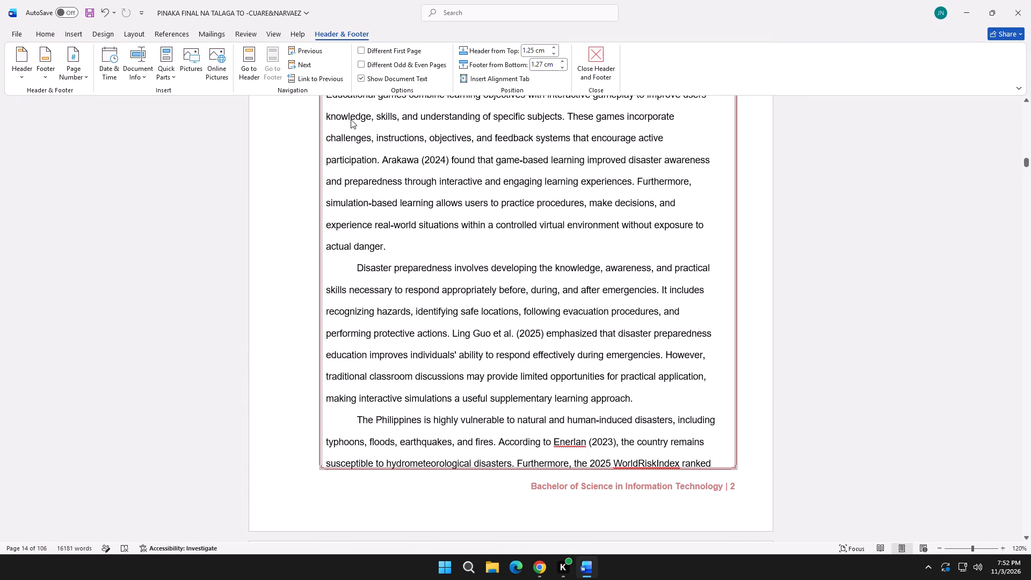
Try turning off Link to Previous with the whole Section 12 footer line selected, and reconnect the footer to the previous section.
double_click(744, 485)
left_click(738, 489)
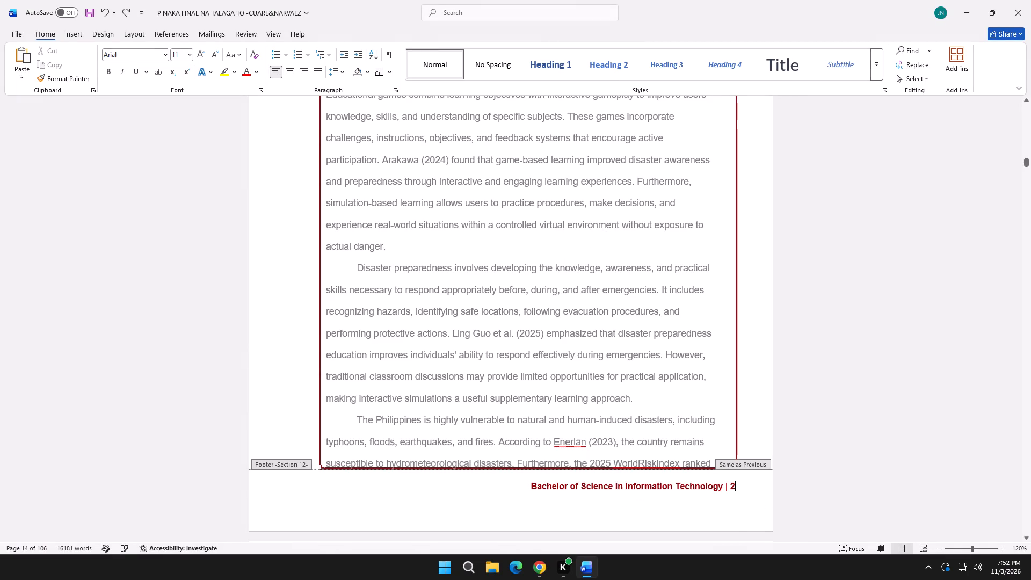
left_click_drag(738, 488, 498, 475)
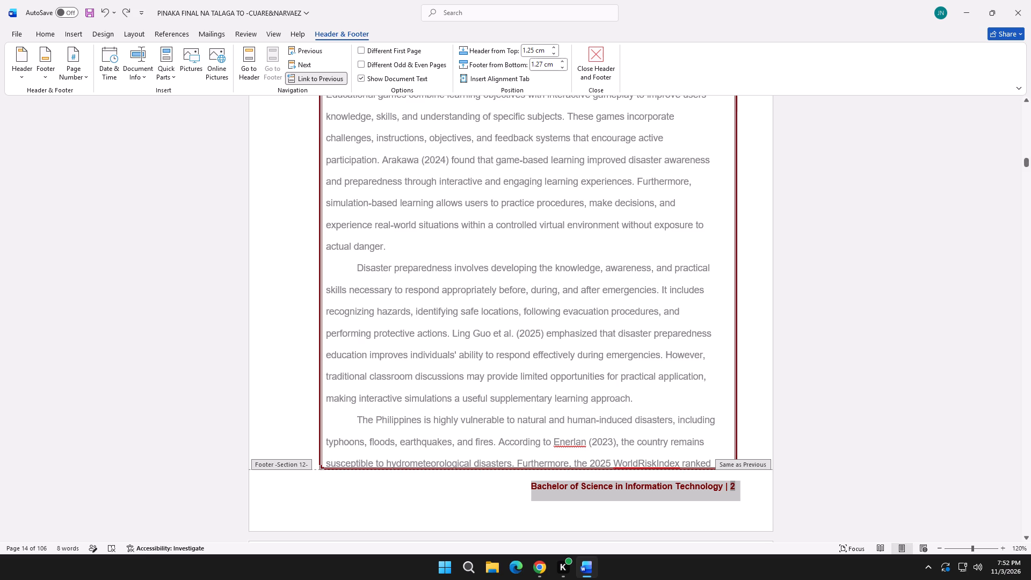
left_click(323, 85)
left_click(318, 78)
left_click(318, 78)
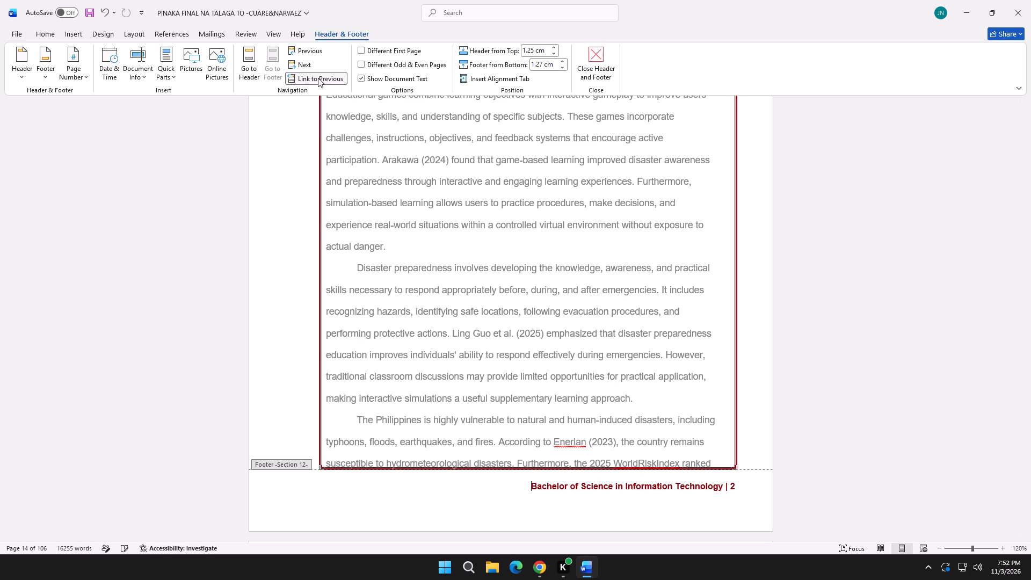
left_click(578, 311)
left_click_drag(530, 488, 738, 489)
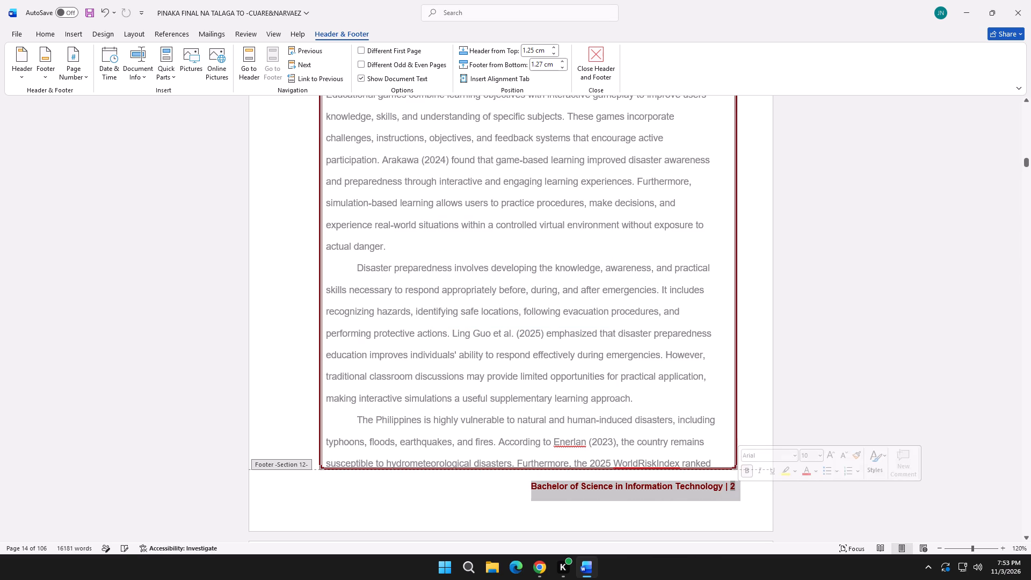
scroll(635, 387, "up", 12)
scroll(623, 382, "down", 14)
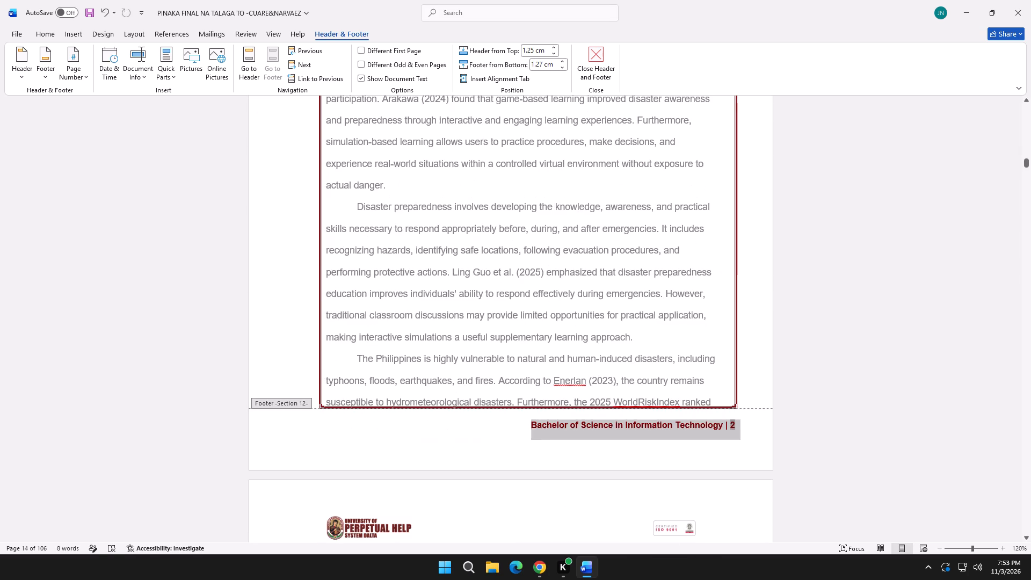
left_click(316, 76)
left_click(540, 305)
Compare the page numbers in the Section 11 footer before Chapter 1 and the Section 12 footer on Chapter 1's first page.
scroll(540, 302, "up", 9)
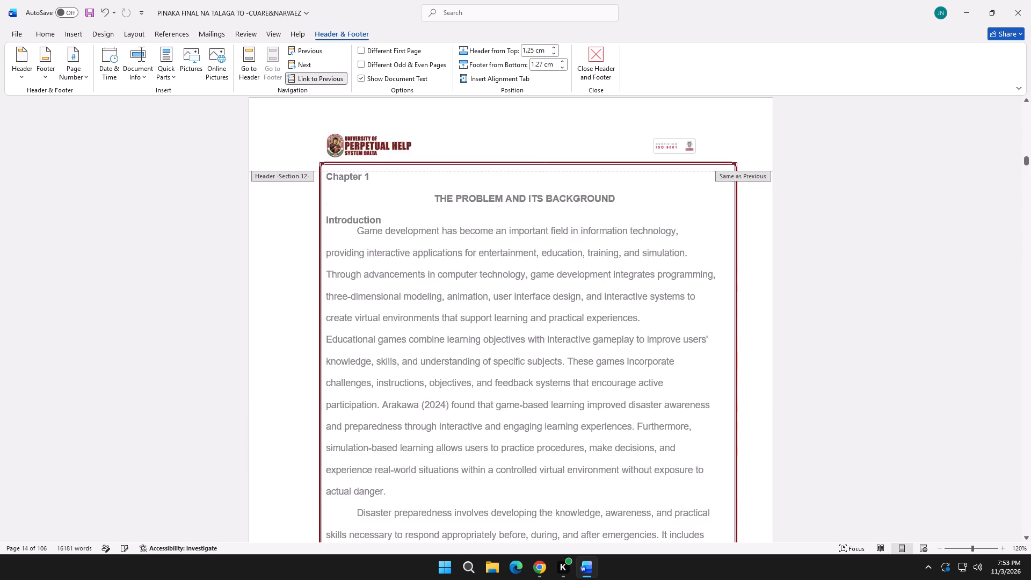
scroll(538, 300, "up", 4)
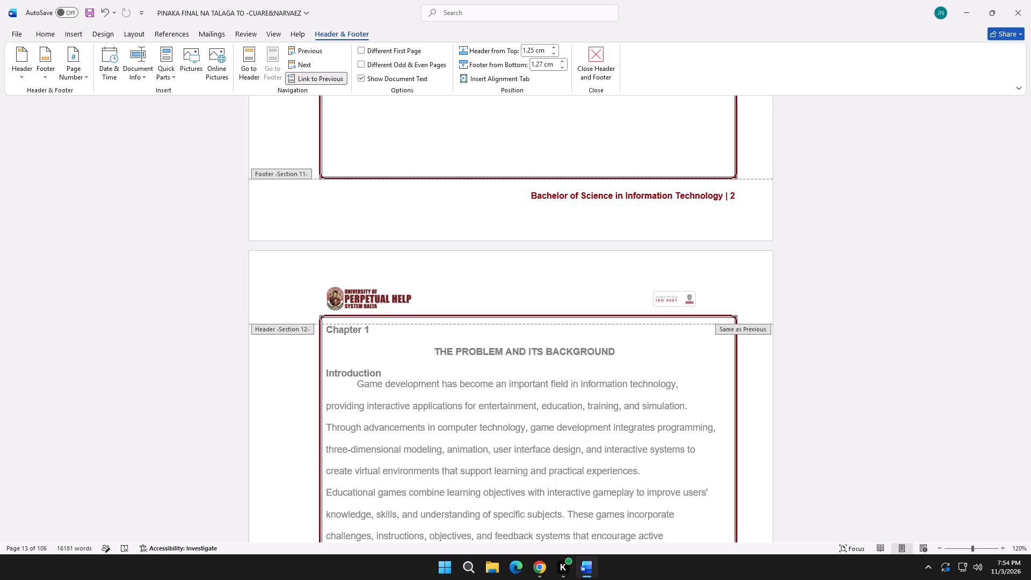
scroll(451, 378, "down", 6)
scroll(466, 372, "up", 5)
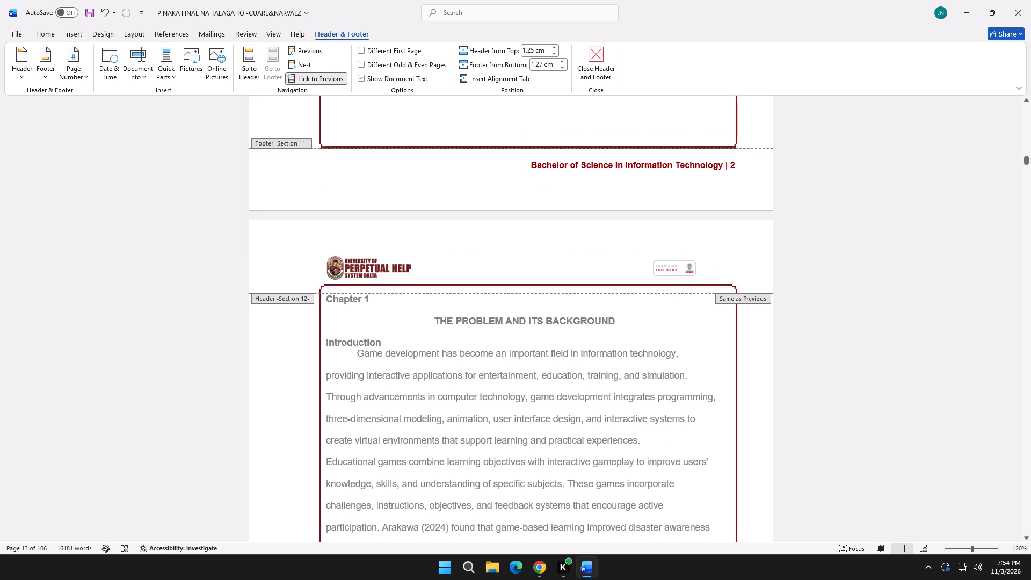
scroll(354, 330, "down", 9)
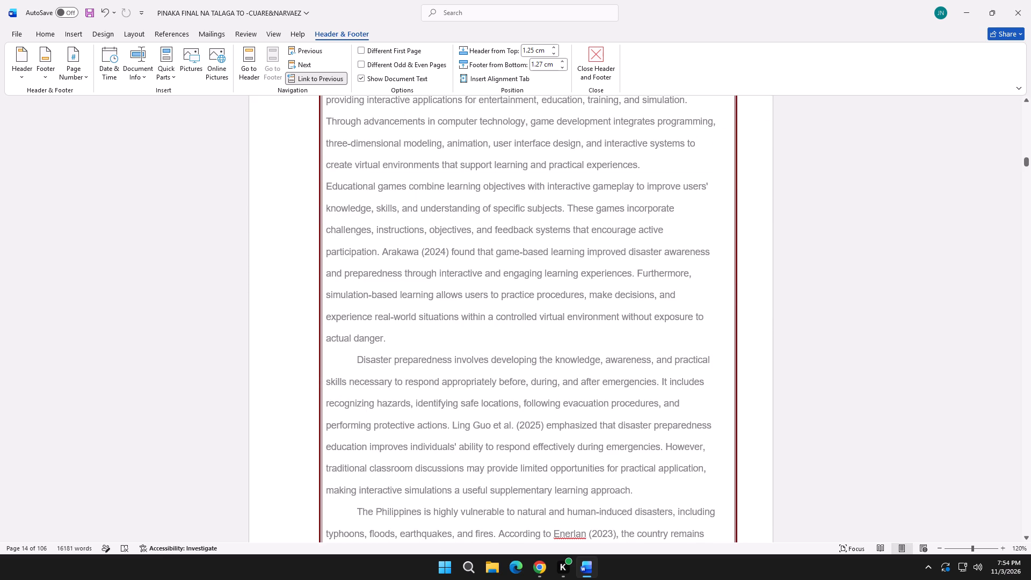
scroll(446, 325, "up", 5)
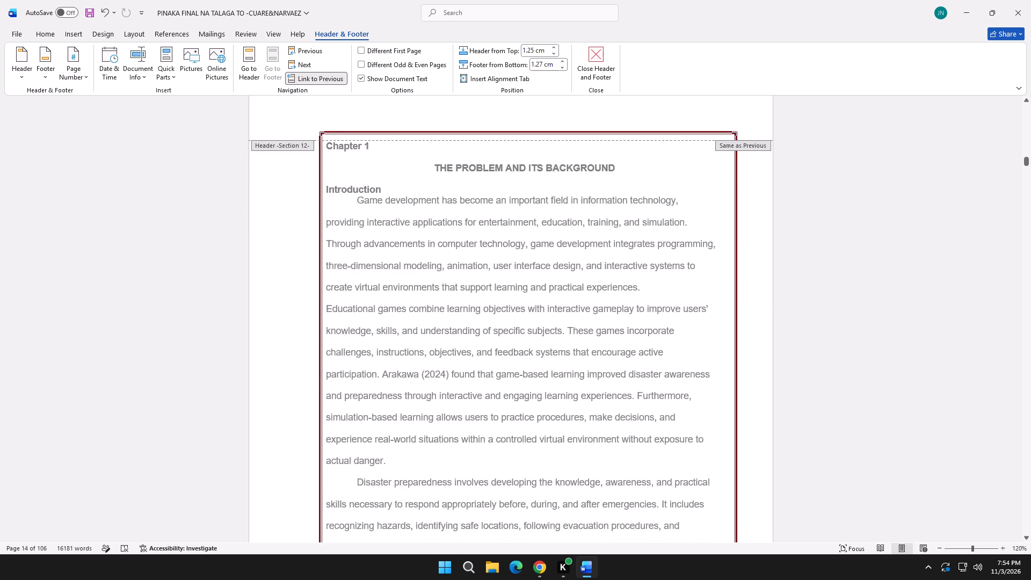
scroll(434, 249, "down", 9)
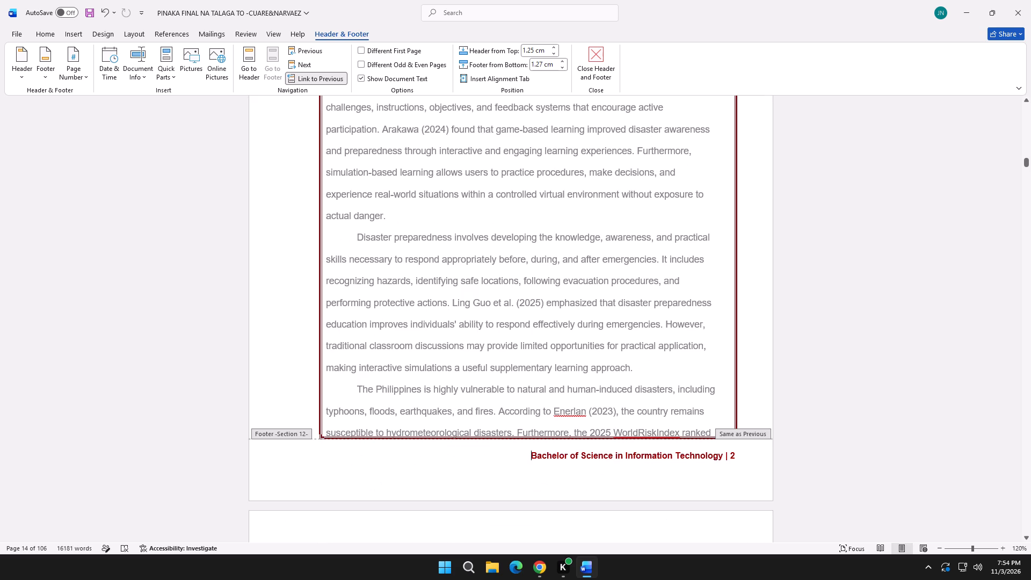
Place the text cursor after the page number in the Section 12 footer on Chapter 1's first page.
left_click(644, 460)
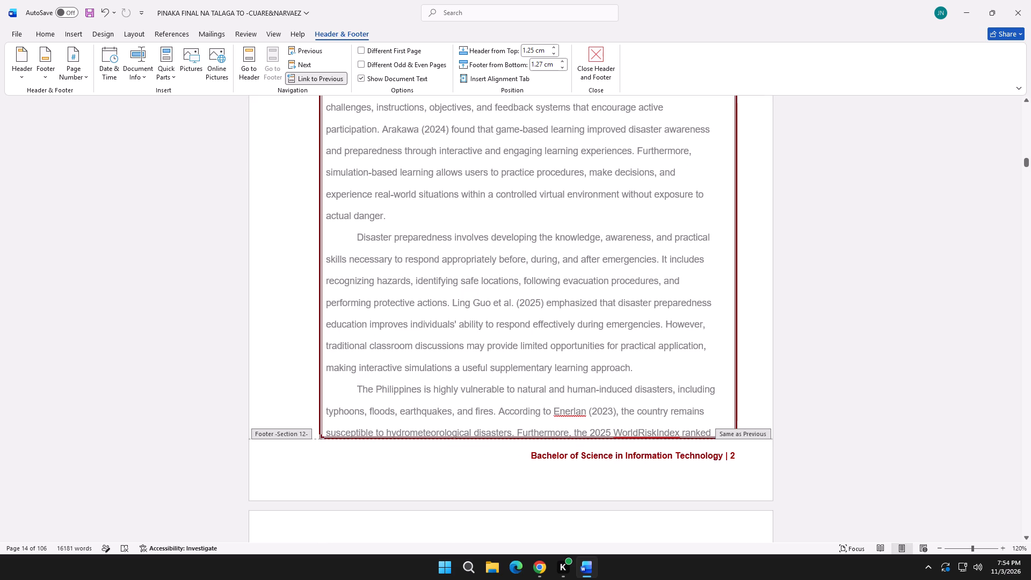
left_click(736, 456)
left_click(742, 452)
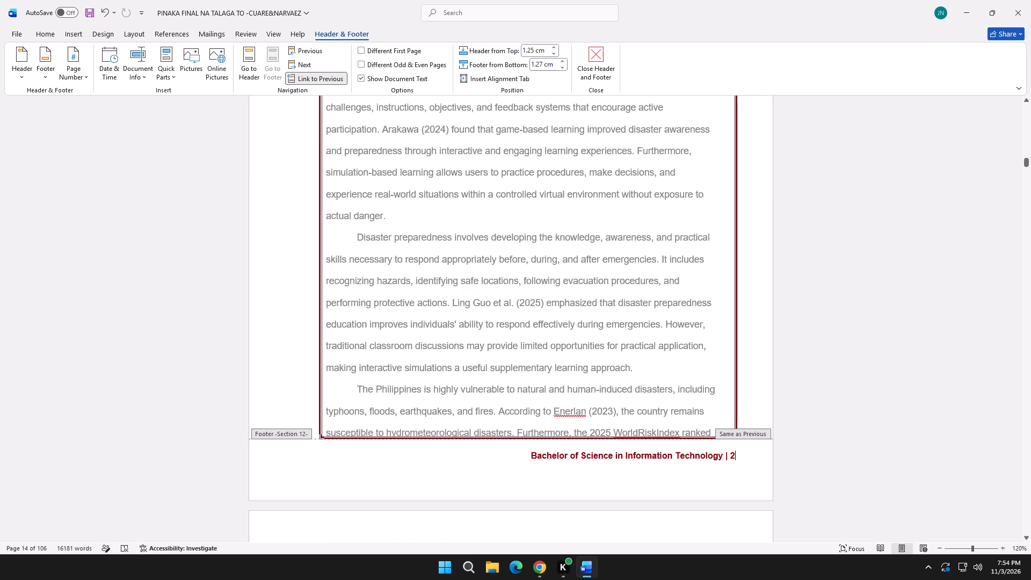
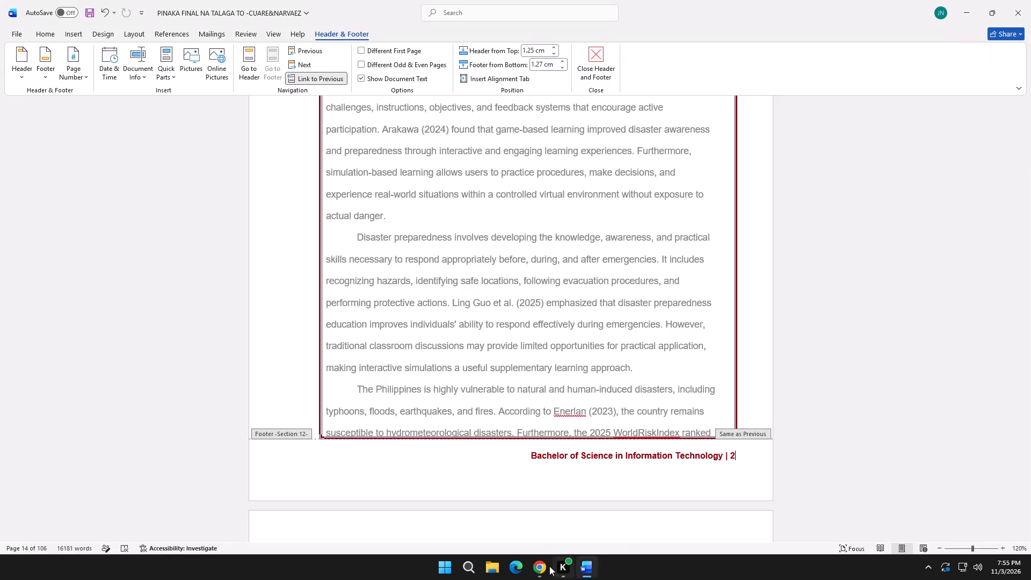
Switch to Chrome and go to Microsoft Teams (teams.microsoft.com) in a new tab.
left_click(535, 568)
left_click(289, 4)
key("t")
key("e")
key("a")
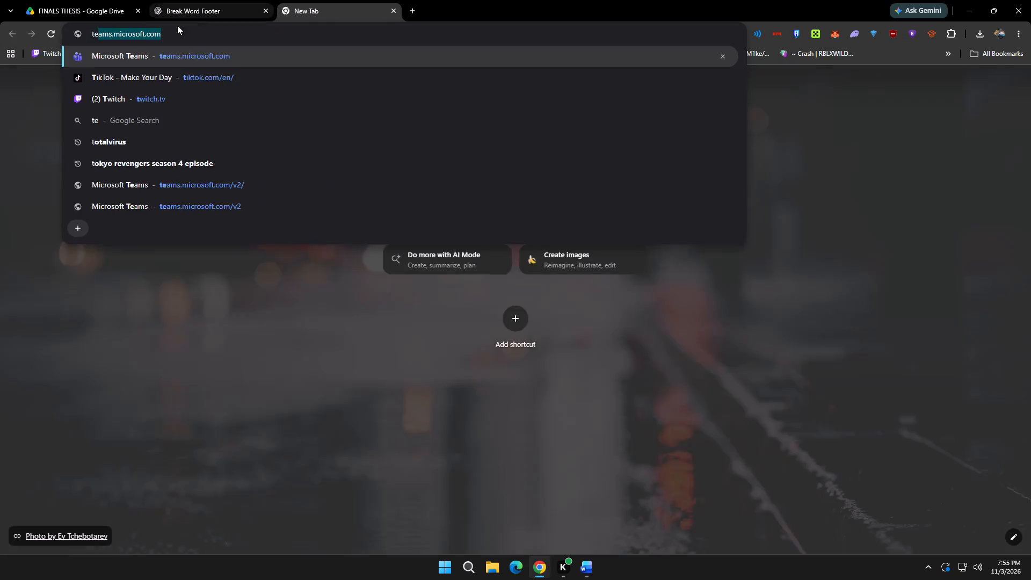
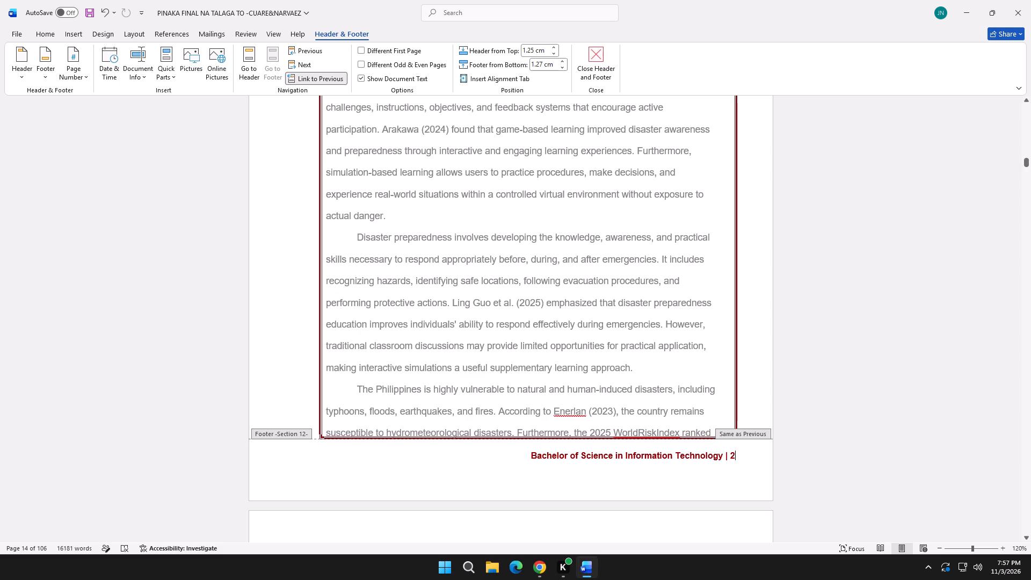
Compare the Section 11 footer before Chapter 1 with the Section 12 header and footer on Chapter 1's first page.
scroll(623, 361, "up", 17)
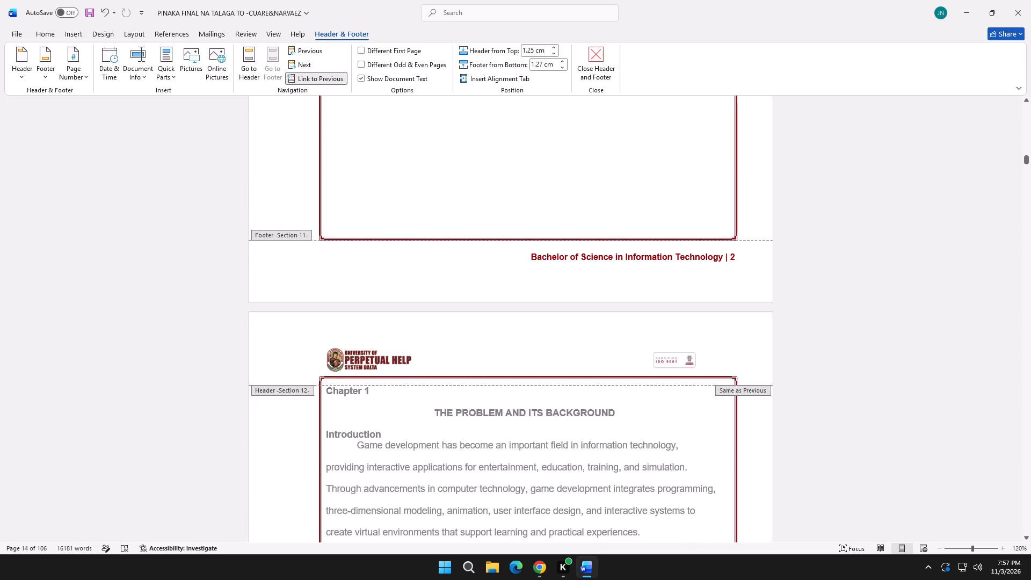
scroll(606, 355, "up", 18)
scroll(606, 354, "down", 4)
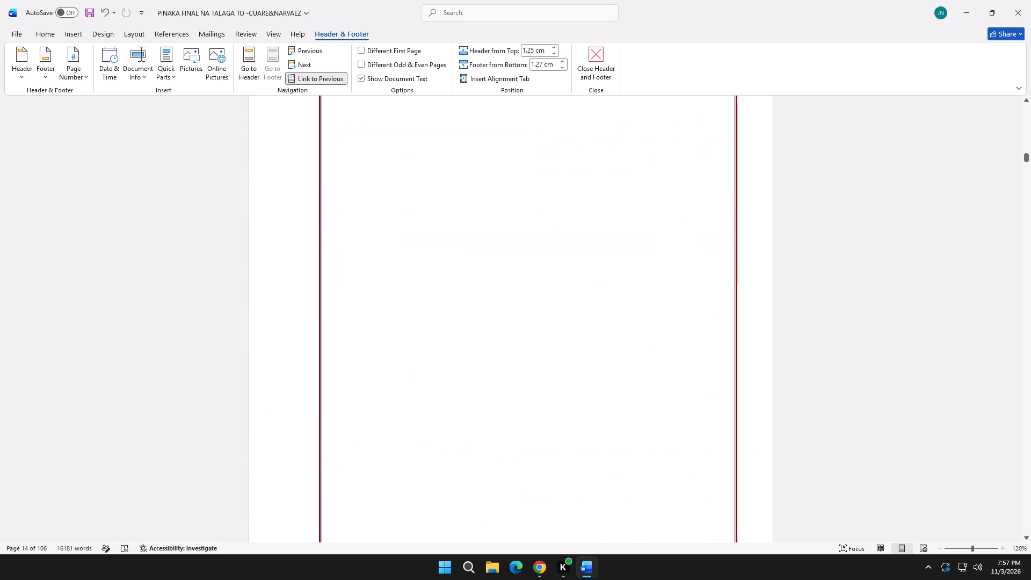
scroll(605, 356, "down", 20)
scroll(605, 356, "down", 5)
scroll(599, 367, "up", 6)
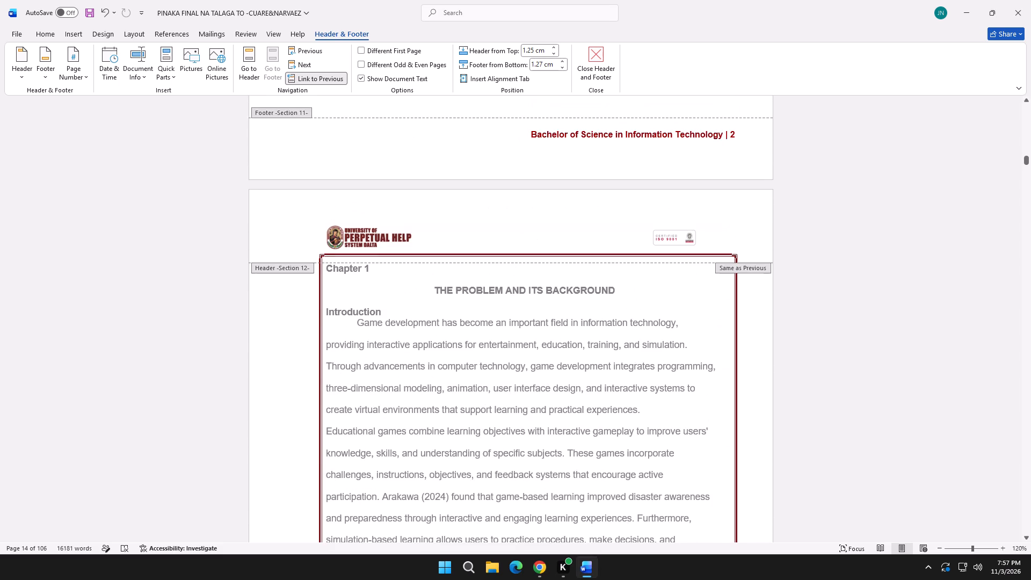
scroll(599, 367, "up", 20)
scroll(599, 374, "down", 14)
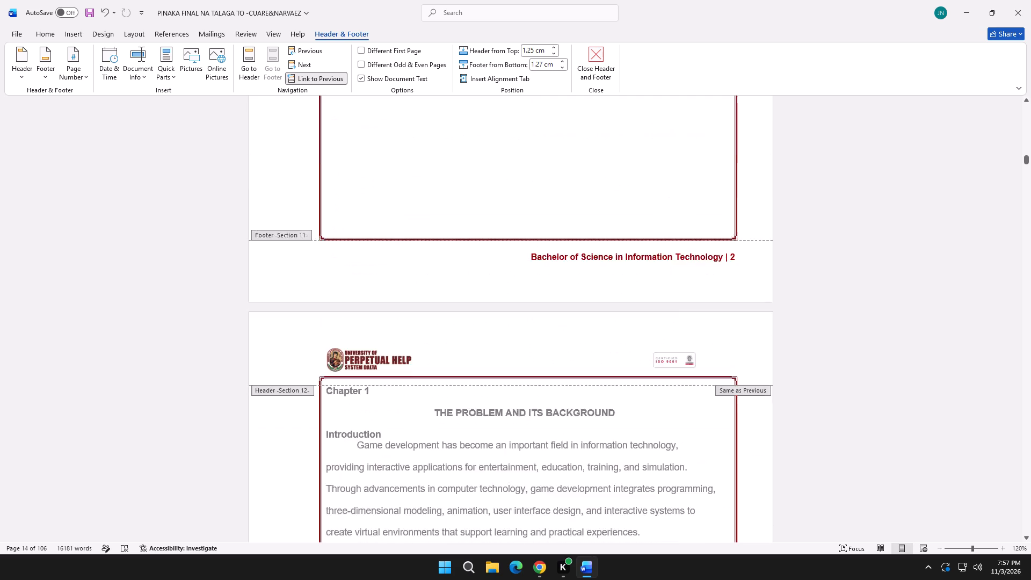
scroll(598, 383, "down", 20)
scroll(598, 383, "down", 1)
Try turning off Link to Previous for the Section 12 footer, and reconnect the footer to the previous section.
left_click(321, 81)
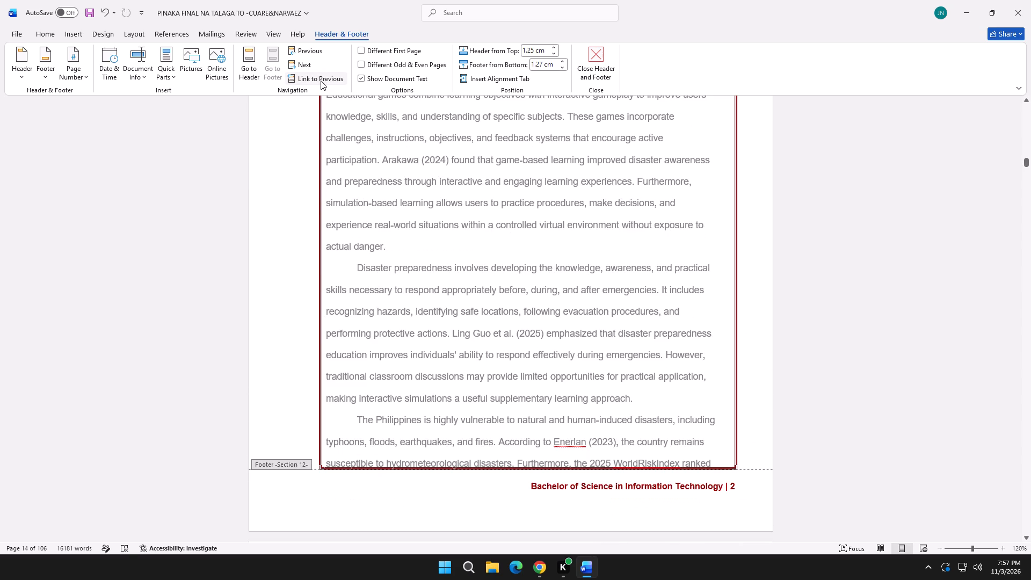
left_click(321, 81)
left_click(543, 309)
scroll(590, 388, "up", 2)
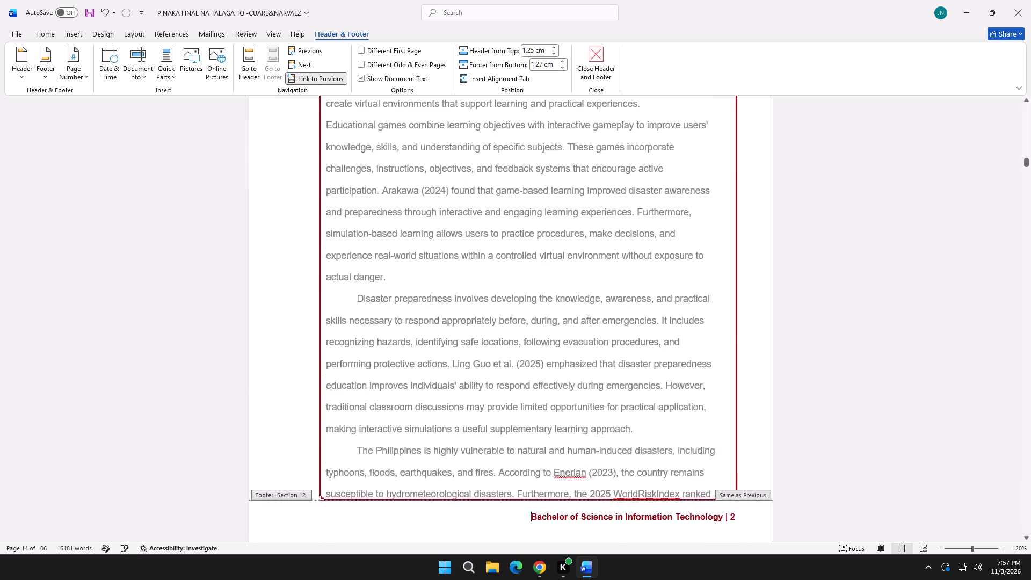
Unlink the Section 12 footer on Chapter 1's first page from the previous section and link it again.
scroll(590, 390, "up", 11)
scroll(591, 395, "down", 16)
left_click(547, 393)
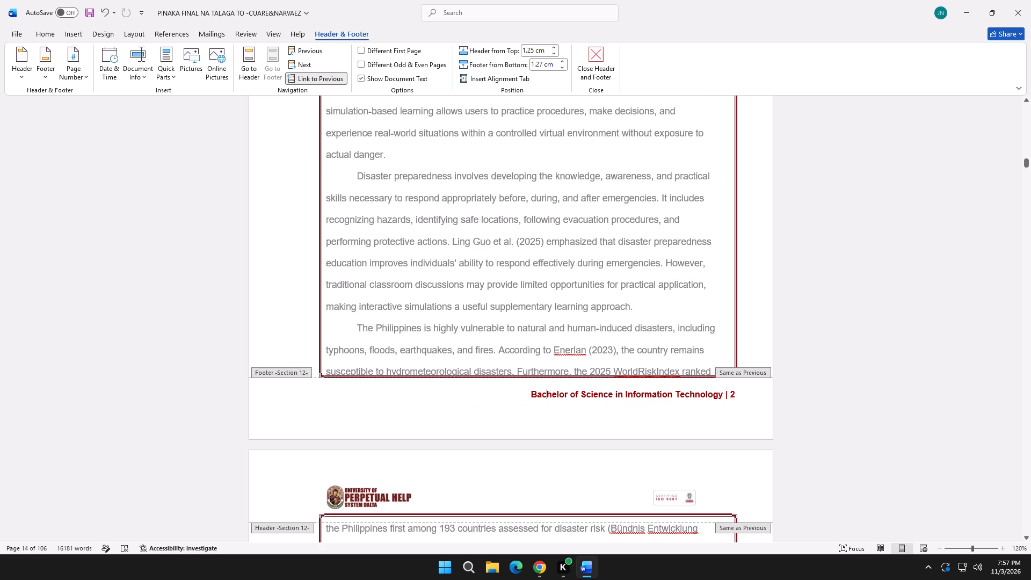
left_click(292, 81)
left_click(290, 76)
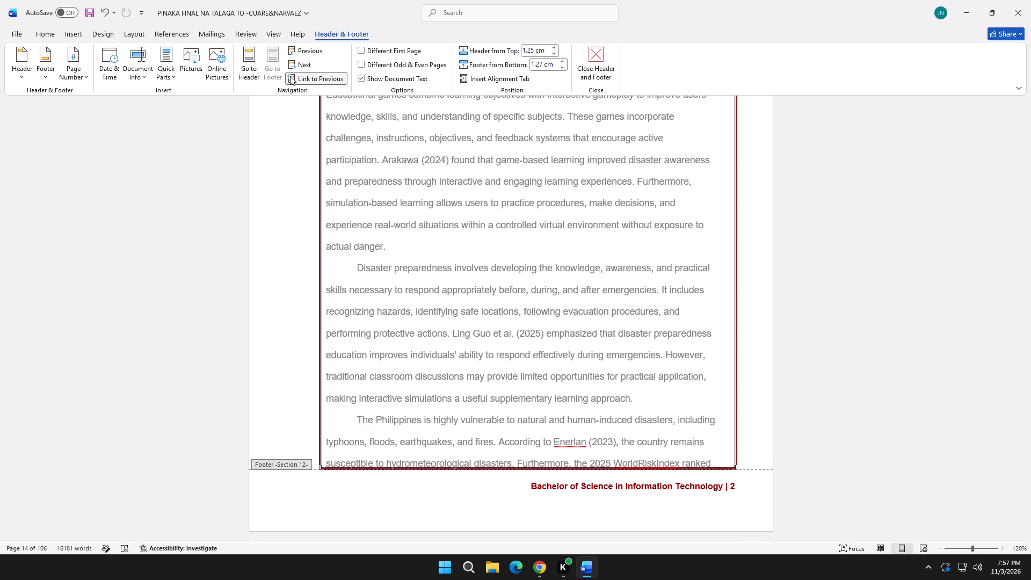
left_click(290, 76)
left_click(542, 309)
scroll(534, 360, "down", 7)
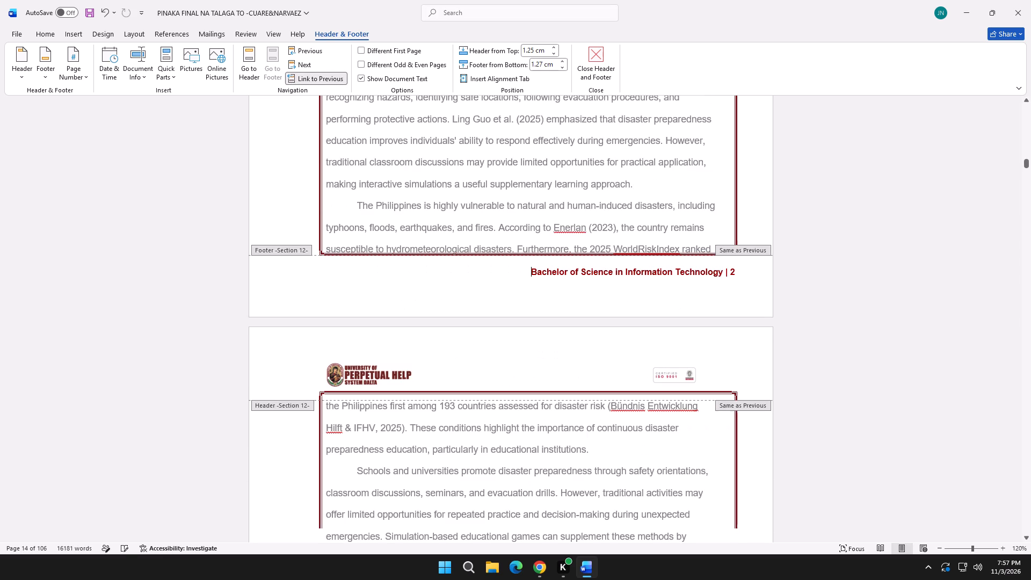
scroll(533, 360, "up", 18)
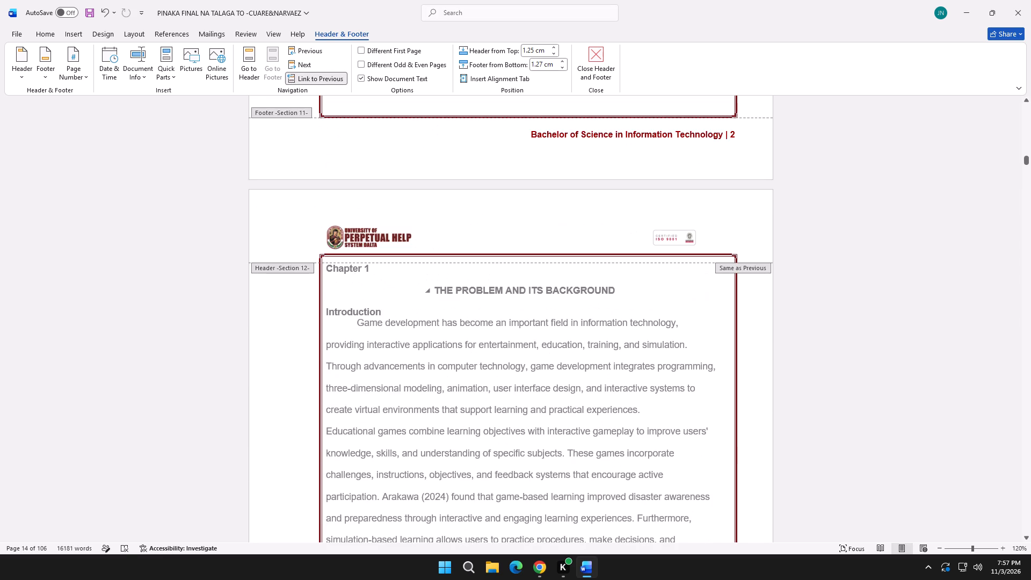
Inspect the headers of Chapter 1's first page and the blank page before it, ending by leaving header and footer editing.
left_click(427, 226)
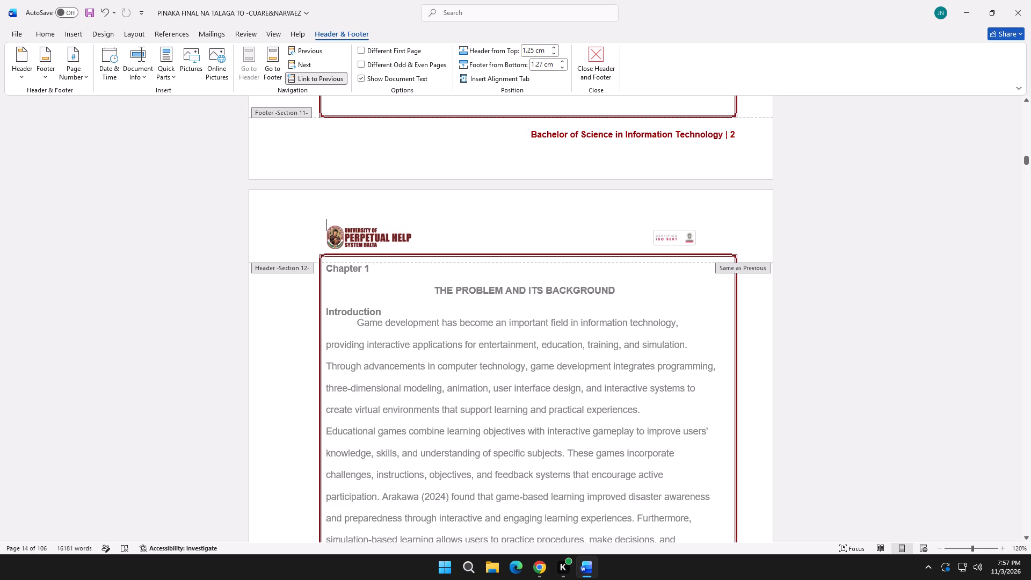
scroll(438, 241, "up", 19)
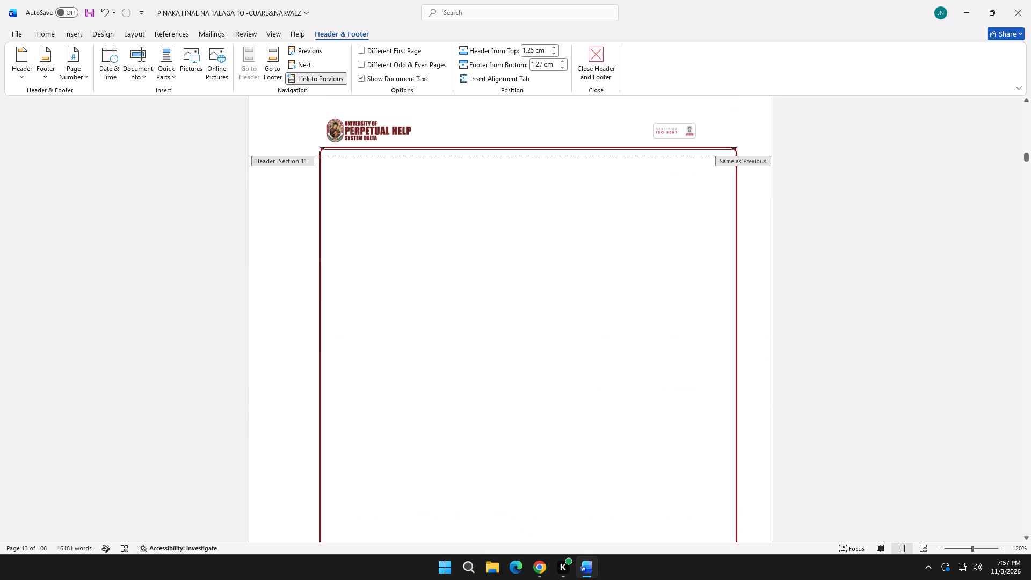
scroll(431, 278, "down", 14)
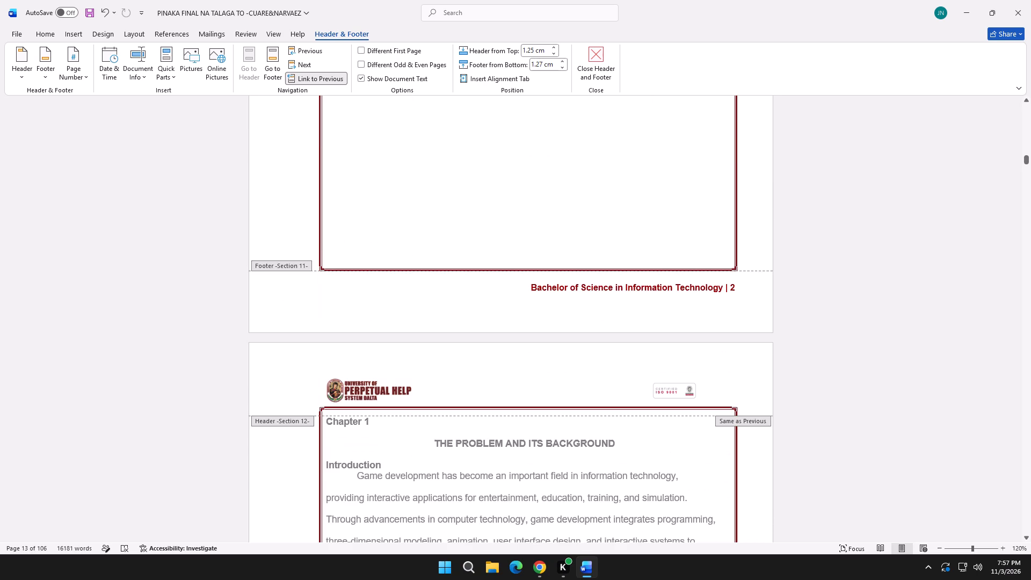
scroll(427, 287, "up", 16)
left_click(475, 186)
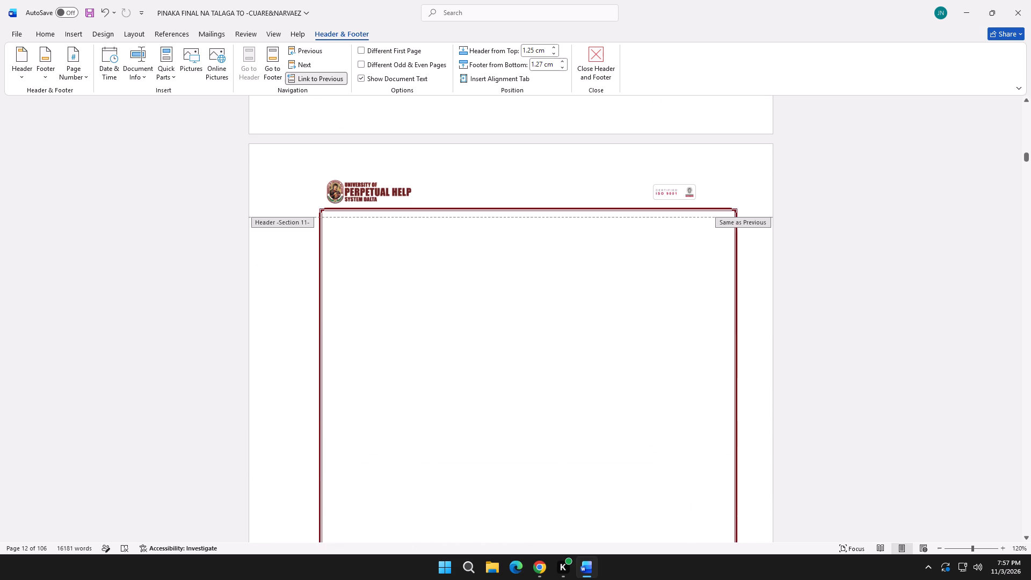
left_click(97, 35)
left_click(75, 35)
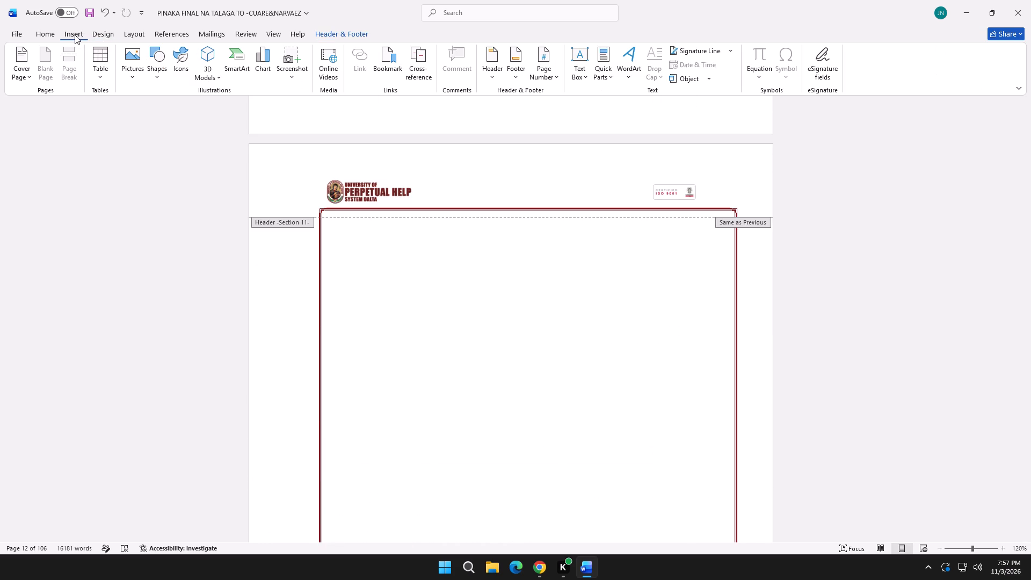
key("Escape")
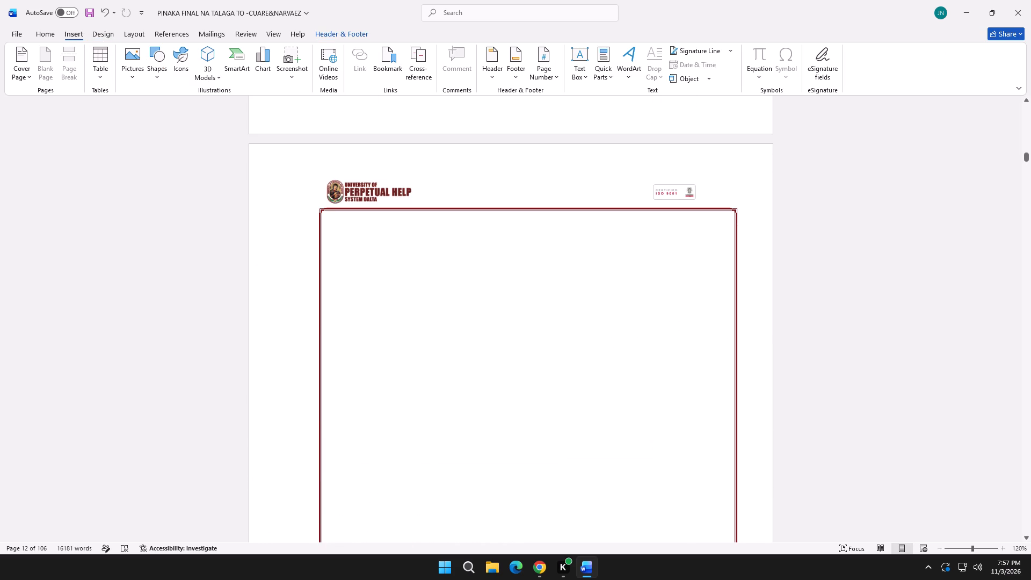
Replace the selected break line on the blank page before Chapter 1 with a page break.
scroll(387, 250, "up", 16)
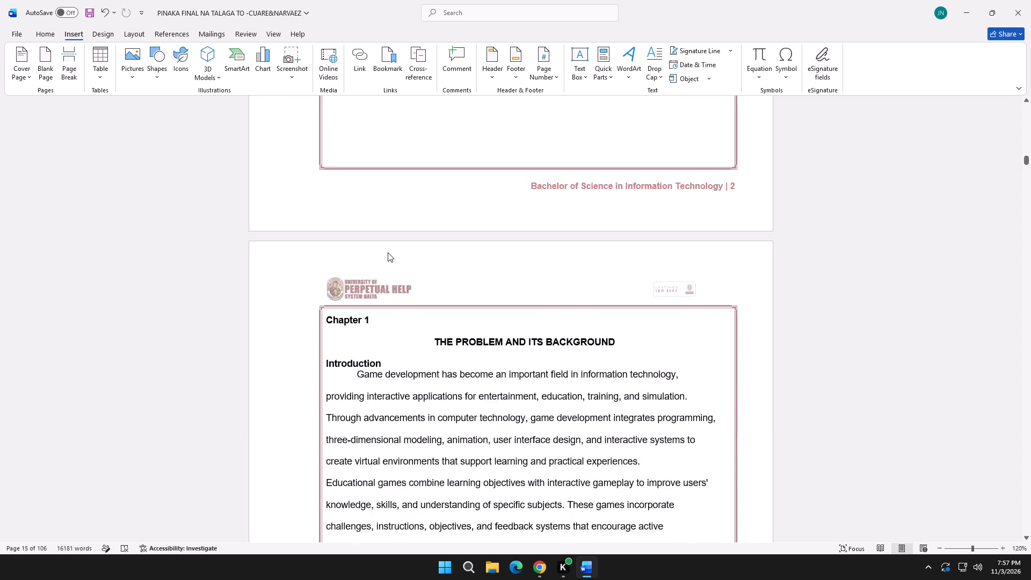
scroll(388, 252, "up", 20)
scroll(388, 252, "up", 1)
left_click(428, 236)
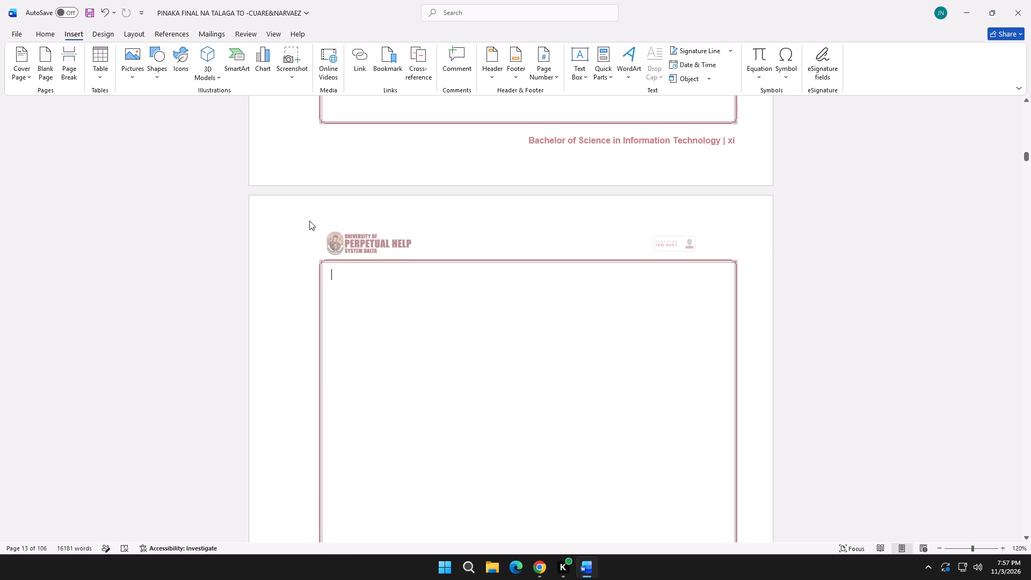
left_click(305, 220)
left_click(292, 224)
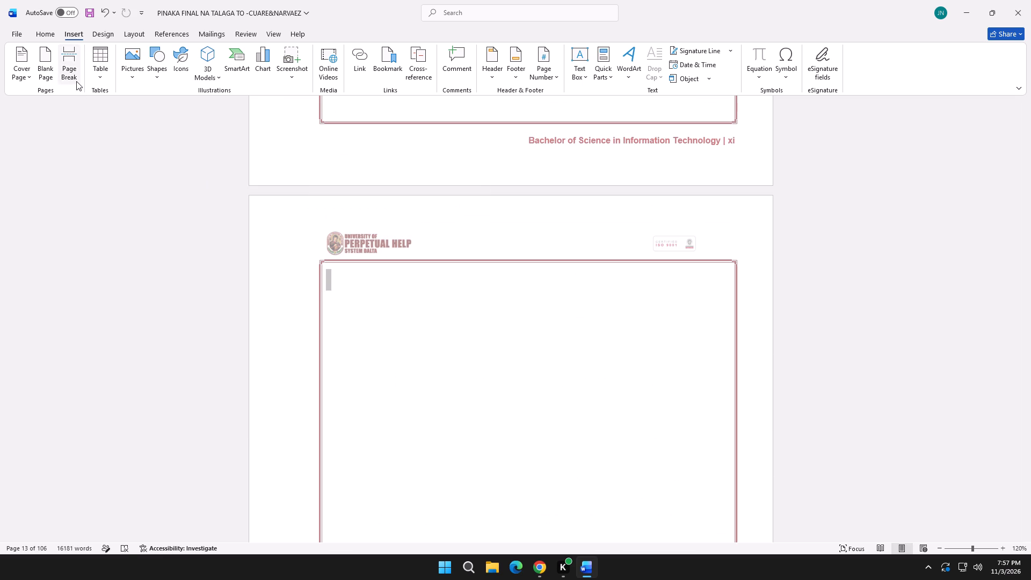
left_click(76, 81)
scroll(351, 258, "down", 8)
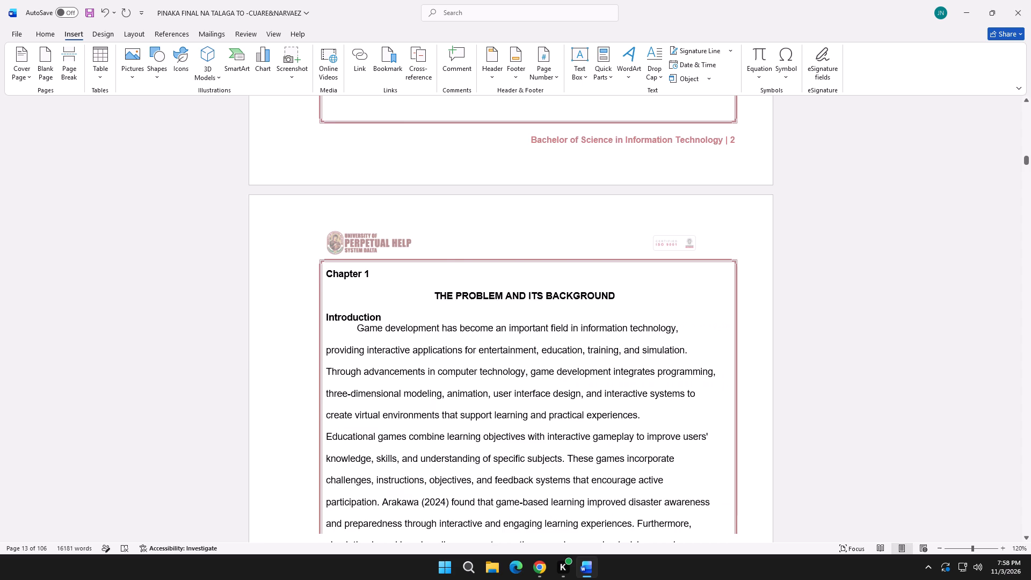
scroll(395, 280, "down", 11)
scroll(394, 282, "up", 20)
scroll(394, 282, "up", 5)
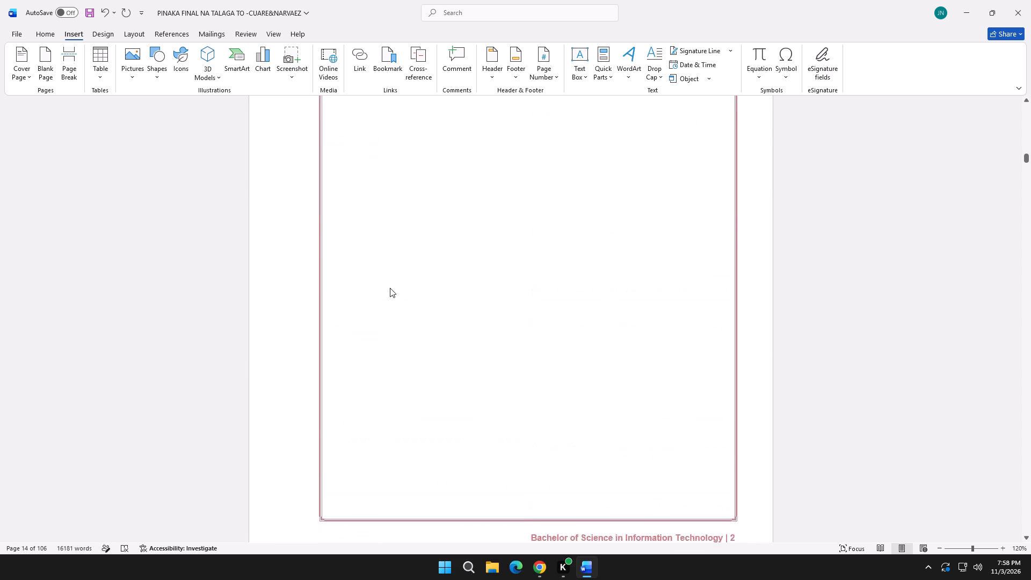
scroll(390, 288, "up", 14)
scroll(387, 290, "up", 8)
scroll(385, 291, "down", 14)
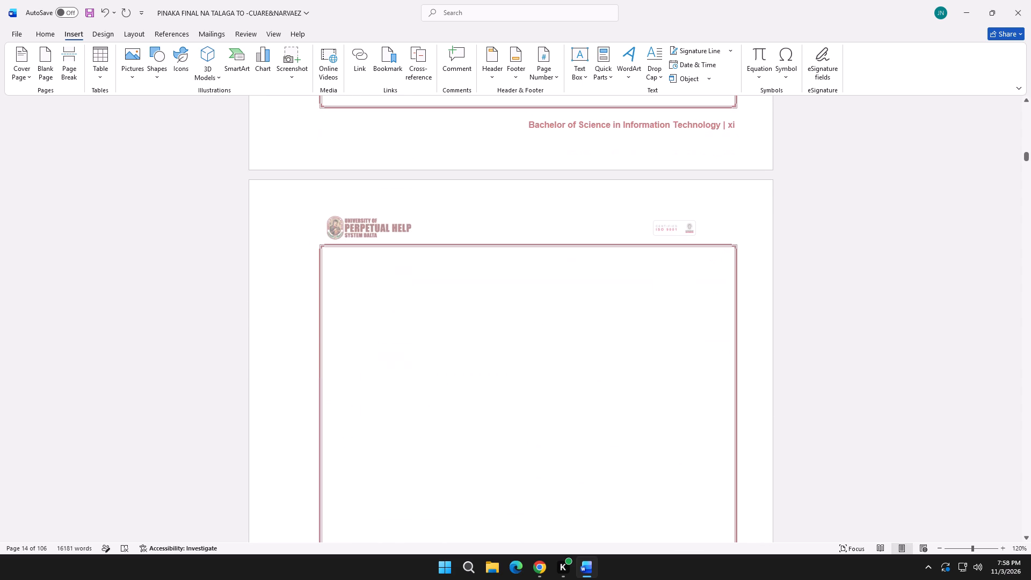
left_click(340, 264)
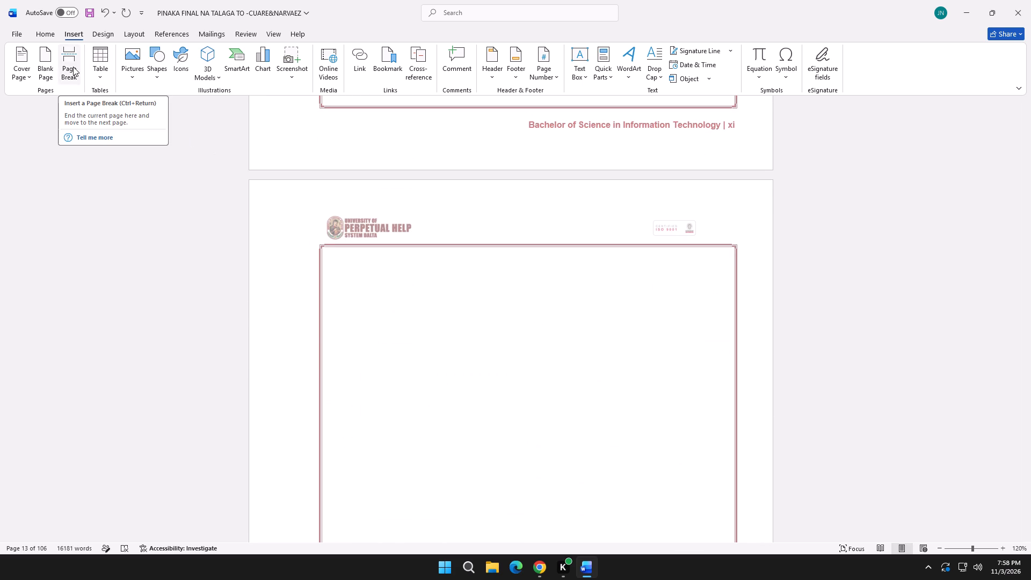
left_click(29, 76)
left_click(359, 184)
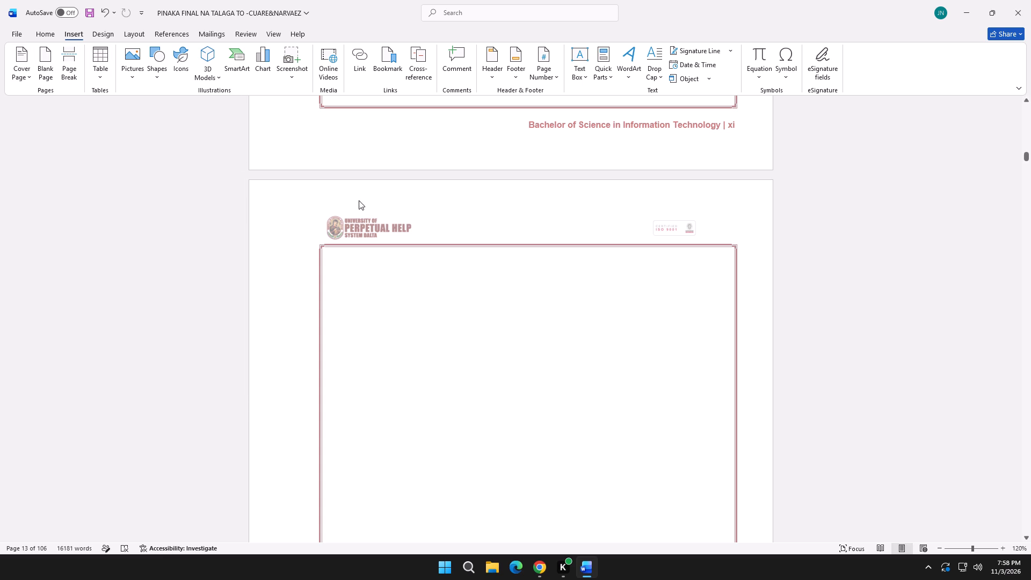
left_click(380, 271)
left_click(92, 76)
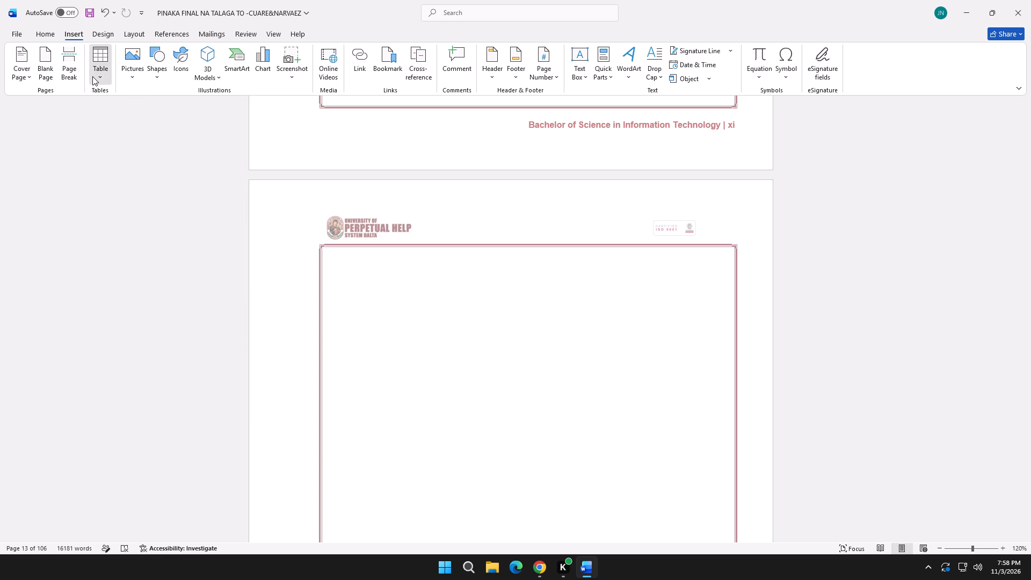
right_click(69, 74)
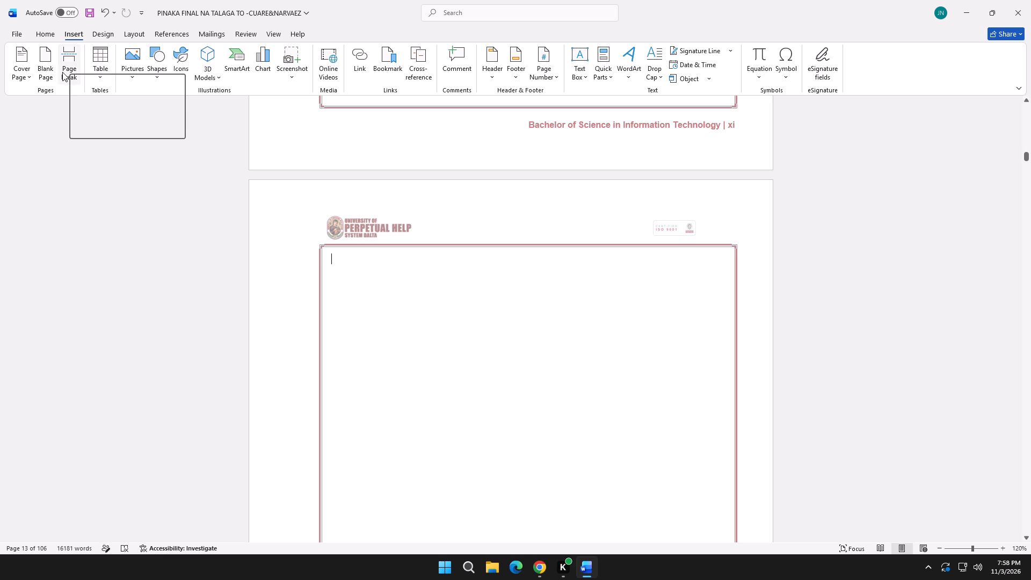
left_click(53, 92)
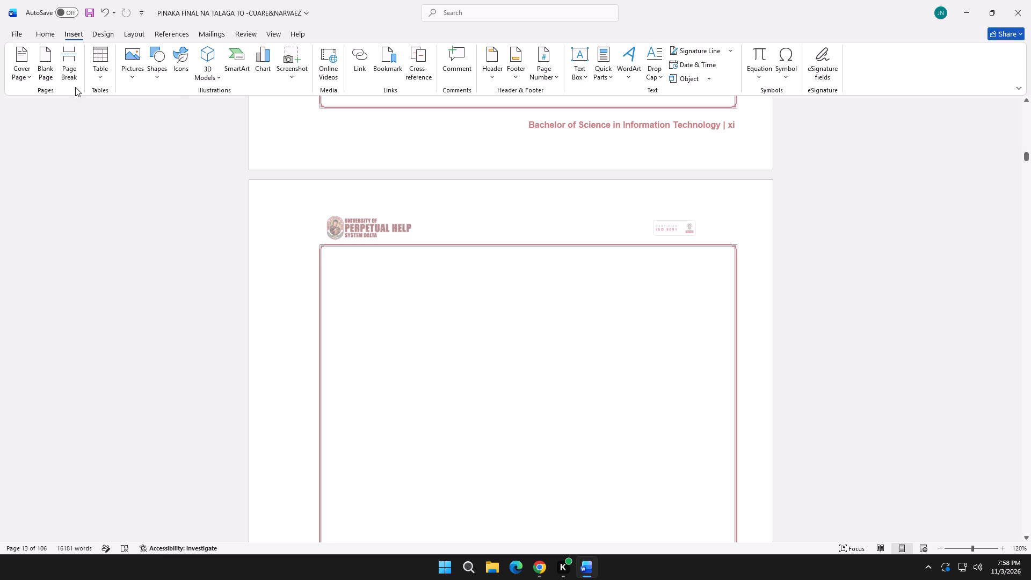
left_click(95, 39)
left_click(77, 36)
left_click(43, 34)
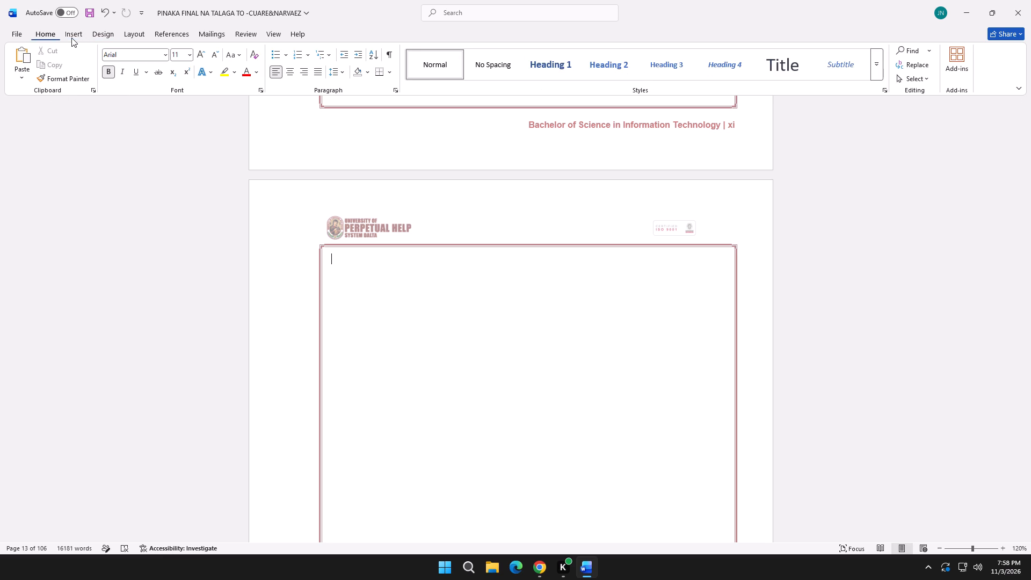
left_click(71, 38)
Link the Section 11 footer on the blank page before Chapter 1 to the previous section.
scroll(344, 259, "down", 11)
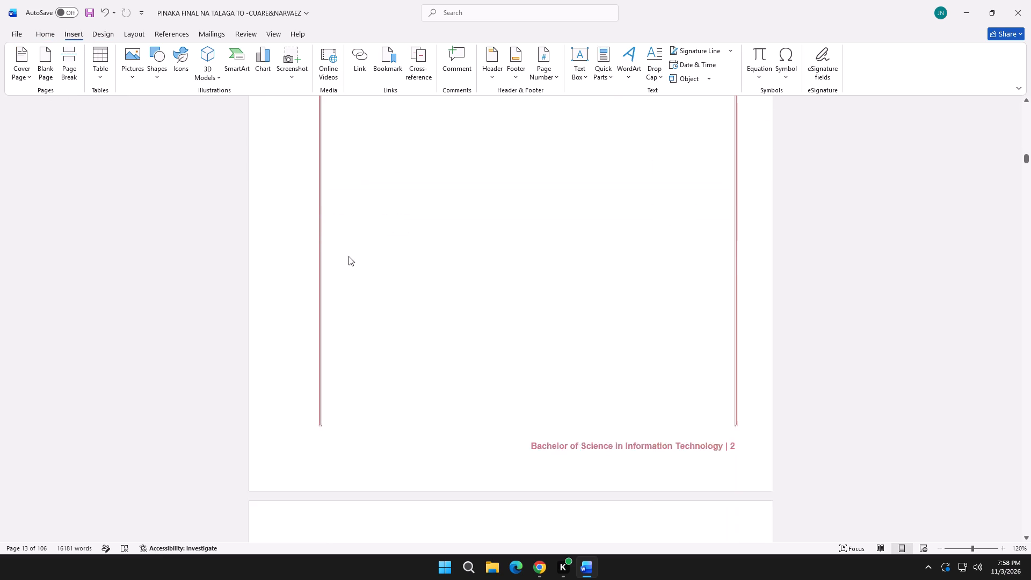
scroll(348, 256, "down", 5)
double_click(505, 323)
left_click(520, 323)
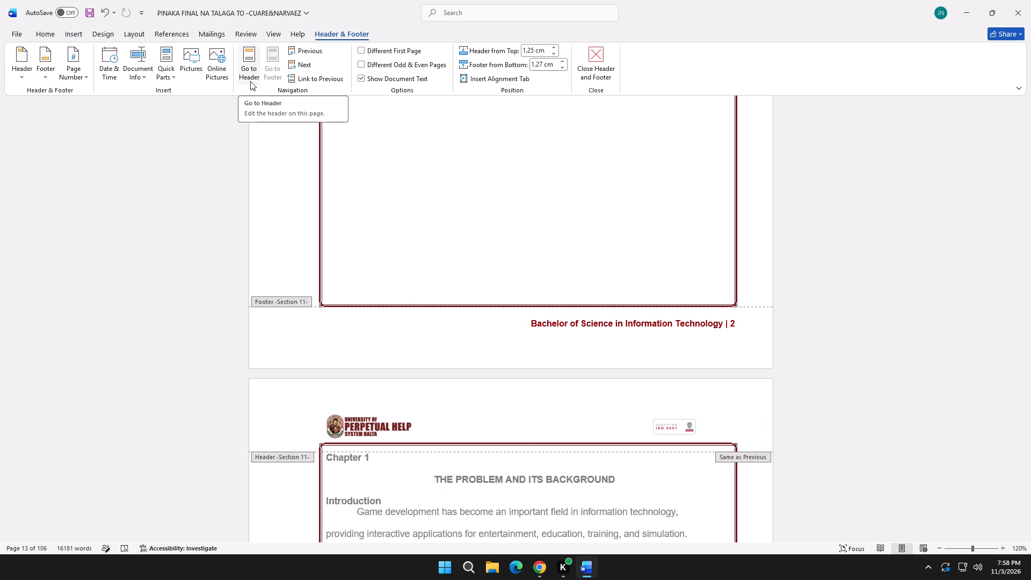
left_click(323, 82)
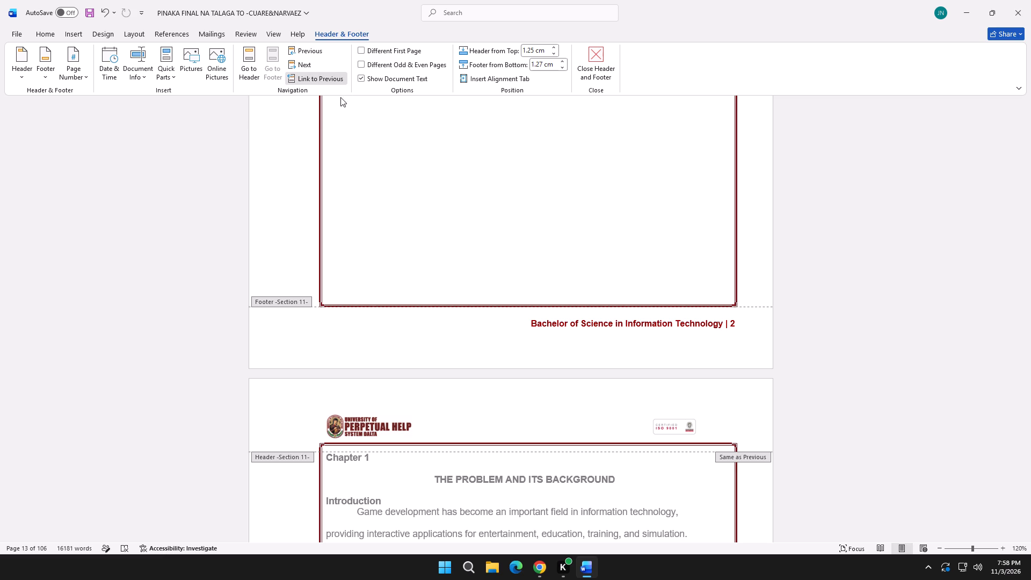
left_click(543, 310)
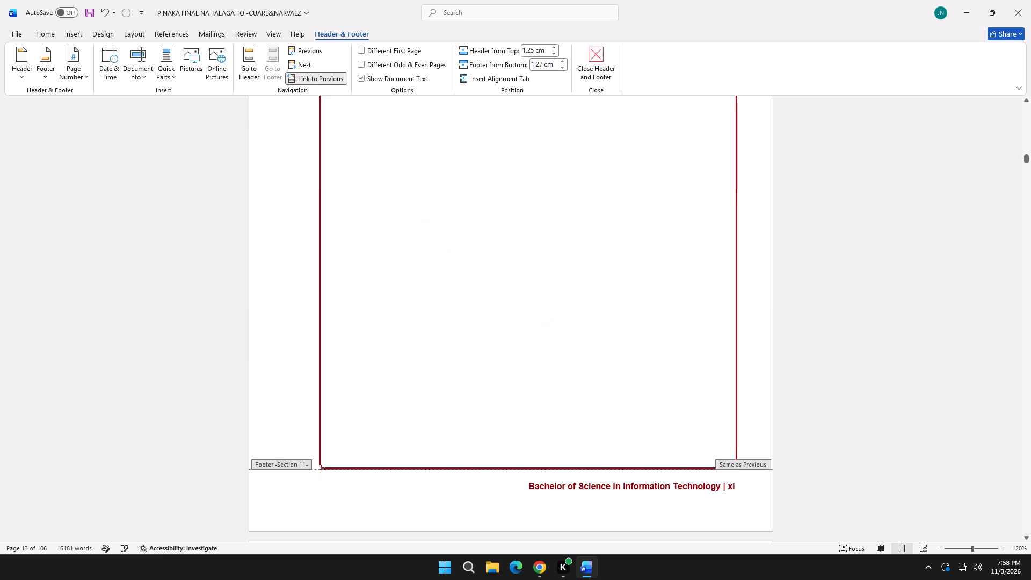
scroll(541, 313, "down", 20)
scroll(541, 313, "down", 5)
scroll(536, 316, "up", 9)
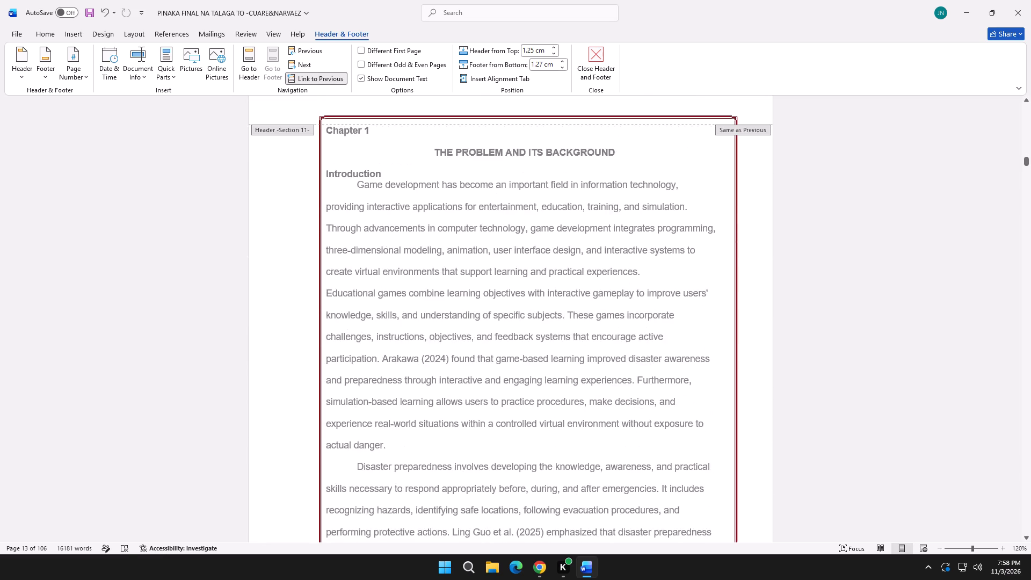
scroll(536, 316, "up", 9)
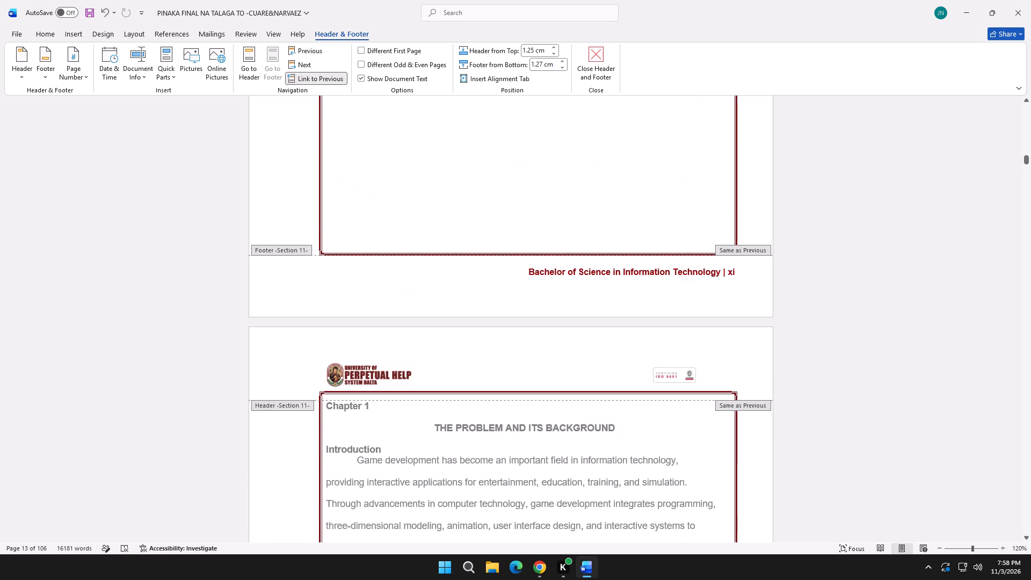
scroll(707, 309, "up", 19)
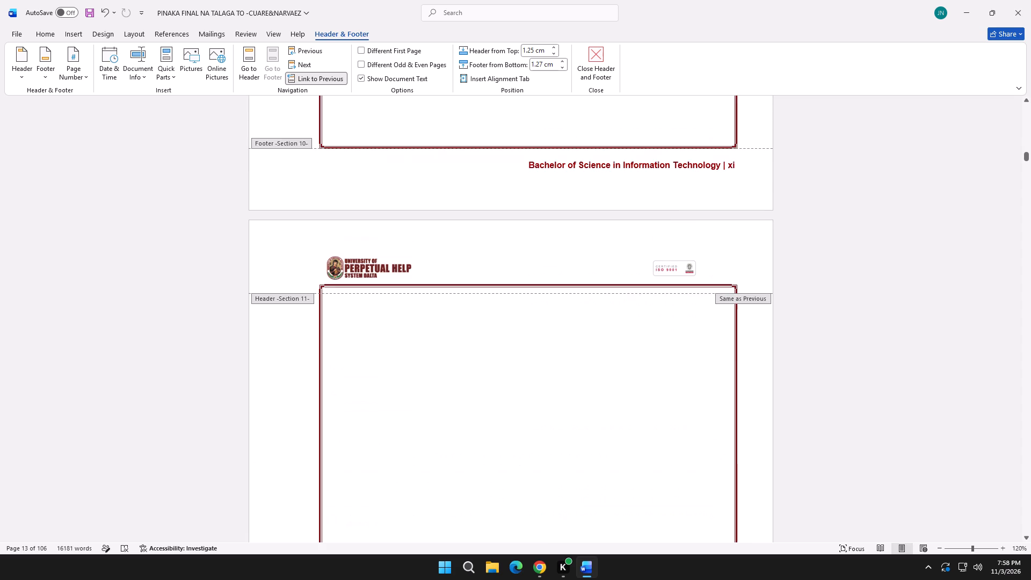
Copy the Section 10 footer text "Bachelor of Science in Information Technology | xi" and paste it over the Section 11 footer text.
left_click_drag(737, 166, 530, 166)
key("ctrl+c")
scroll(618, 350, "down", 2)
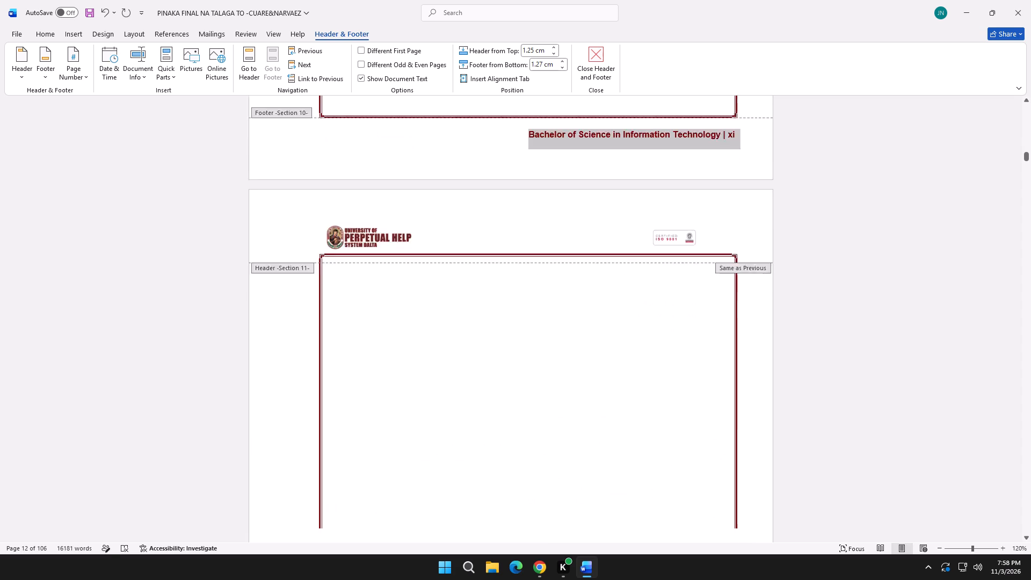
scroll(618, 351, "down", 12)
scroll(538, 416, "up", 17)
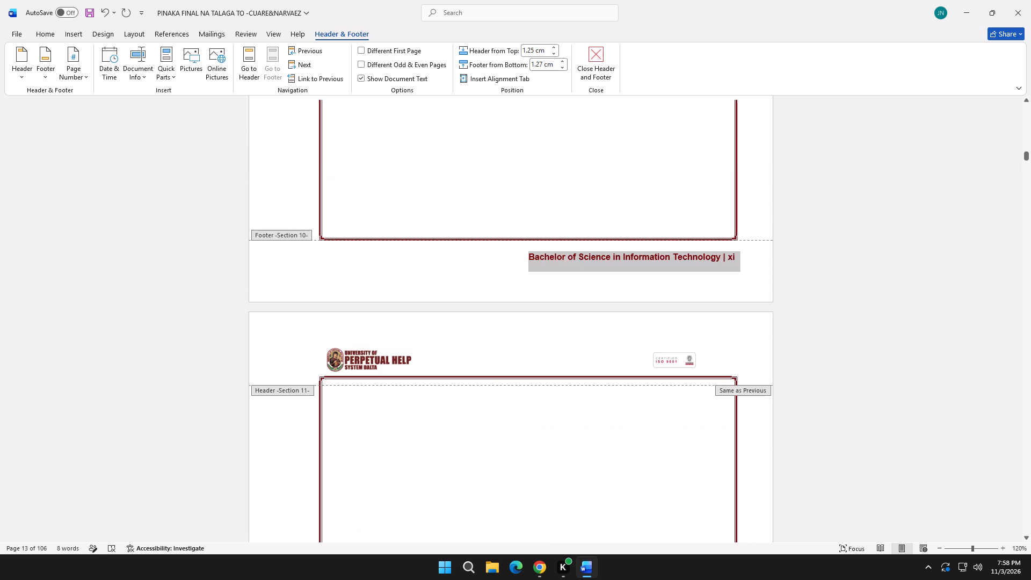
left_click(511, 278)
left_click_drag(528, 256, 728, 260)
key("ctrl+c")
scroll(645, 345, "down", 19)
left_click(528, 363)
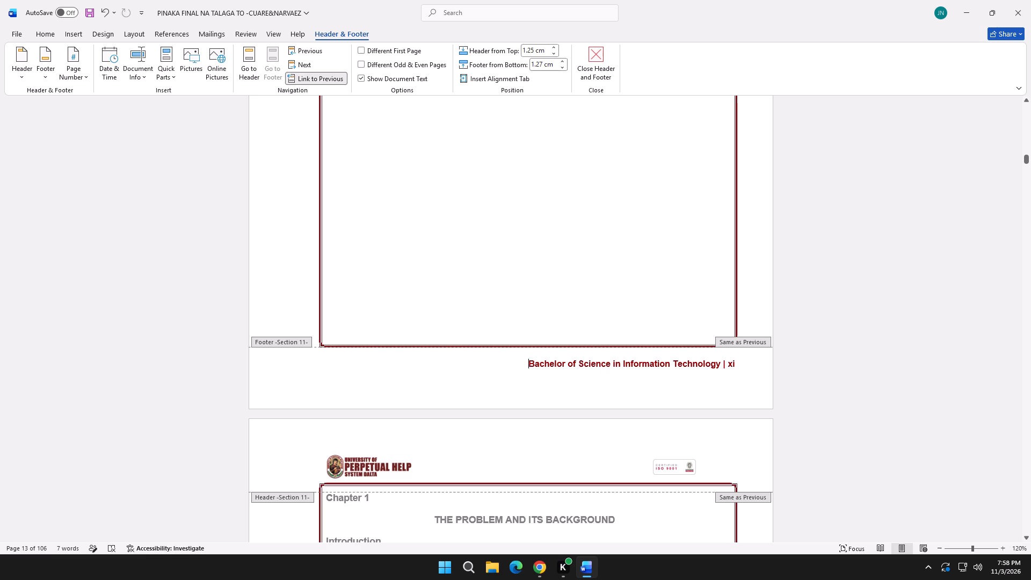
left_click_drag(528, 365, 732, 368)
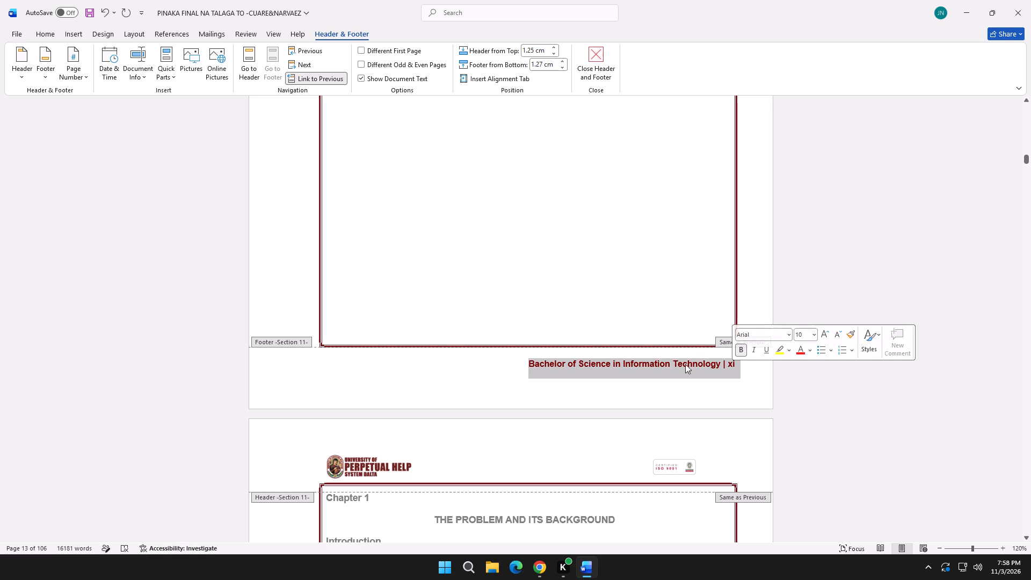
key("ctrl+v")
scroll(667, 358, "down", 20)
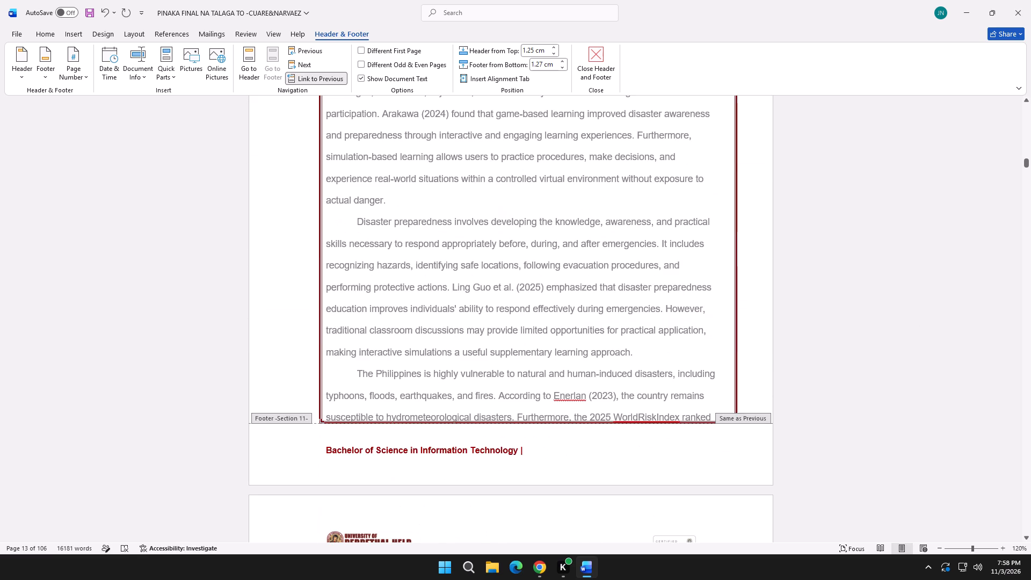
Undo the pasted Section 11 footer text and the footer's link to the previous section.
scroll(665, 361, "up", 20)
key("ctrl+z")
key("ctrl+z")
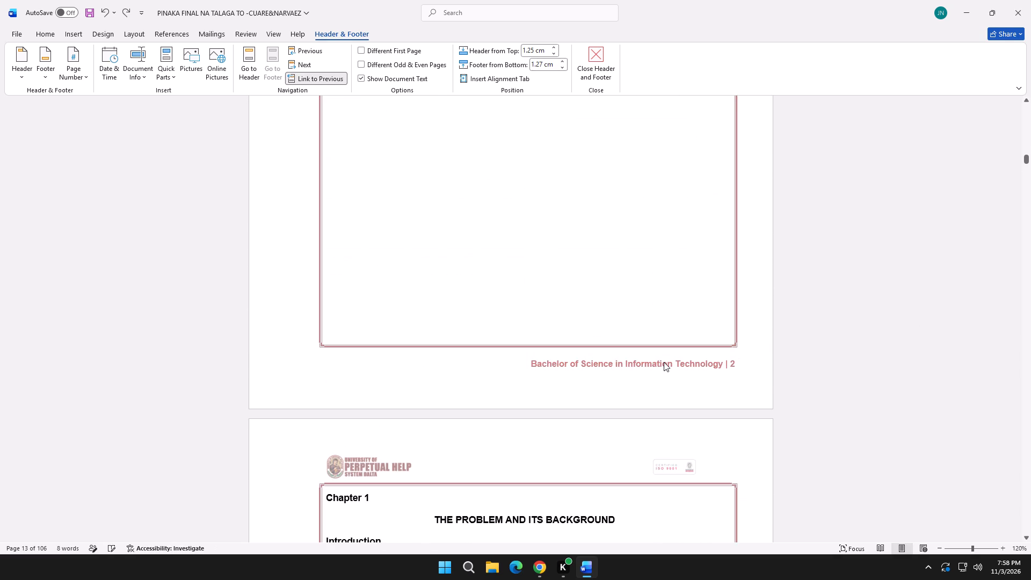
Check the footer page numbers on the blank page before Chapter 1 and on the chapter's first page.
scroll(664, 362, "up", 20)
scroll(661, 364, "down", 13)
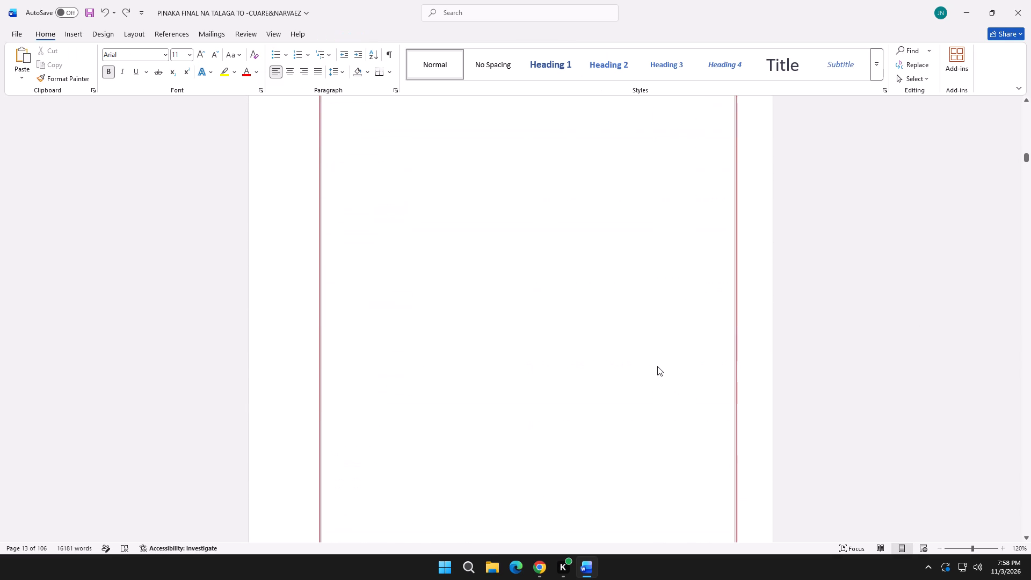
scroll(657, 366, "up", 6)
scroll(657, 366, "down", 7)
left_click(638, 342)
scroll(638, 343, "down", 14)
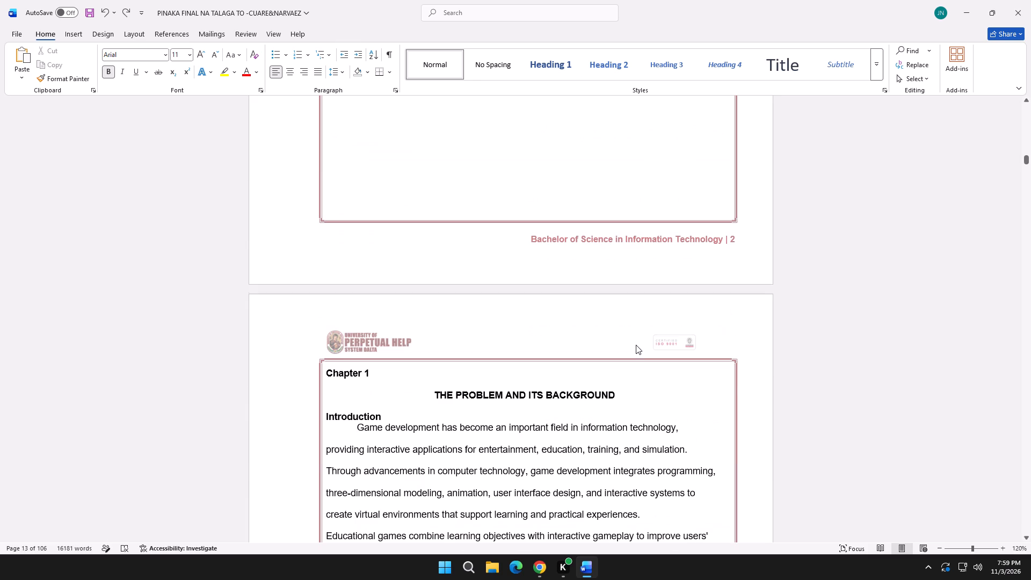
scroll(574, 308, "down", 19)
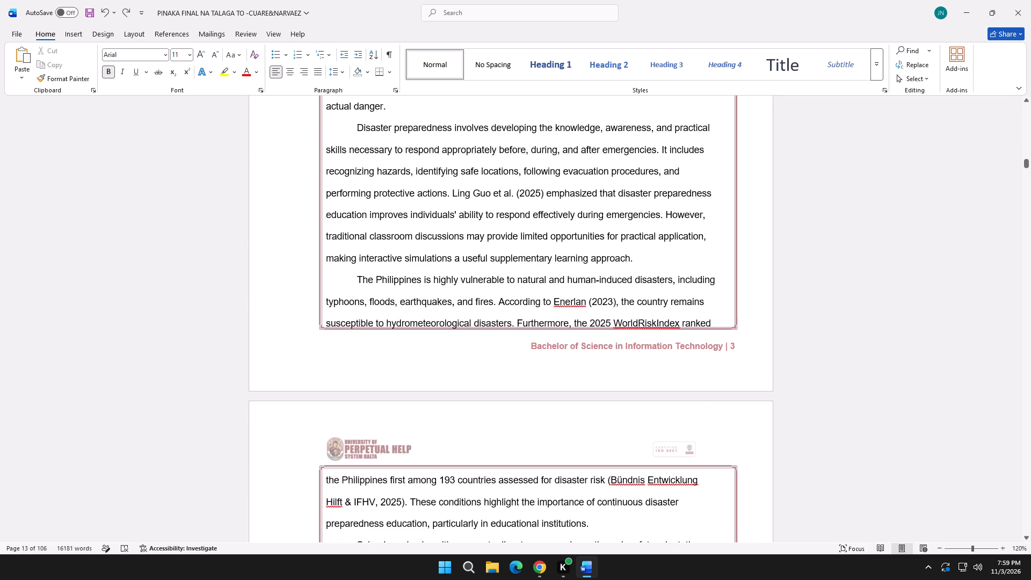
left_click(511, 361)
left_click(504, 358)
left_click(474, 355)
left_click(382, 340)
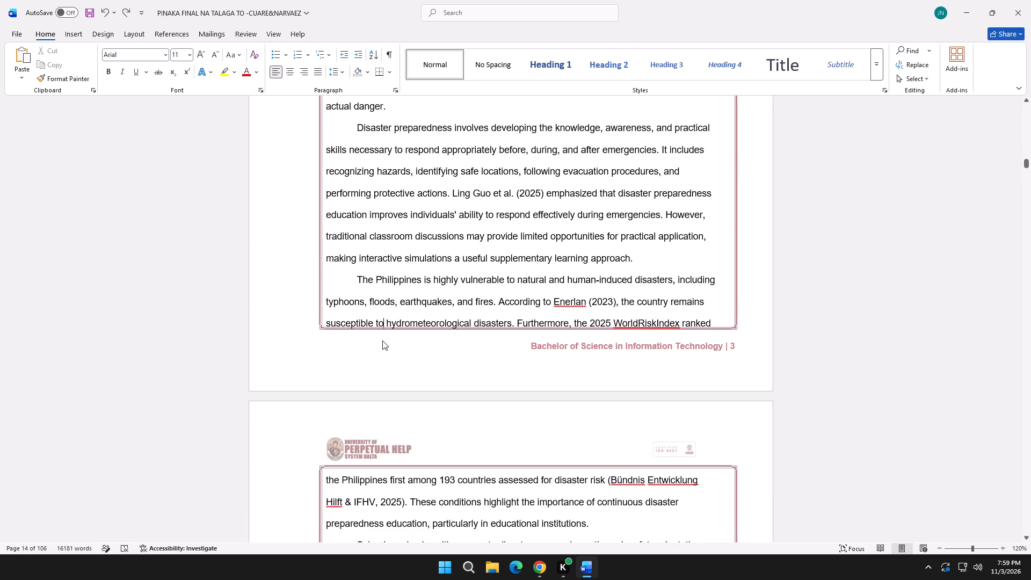
scroll(369, 336, "up", 13)
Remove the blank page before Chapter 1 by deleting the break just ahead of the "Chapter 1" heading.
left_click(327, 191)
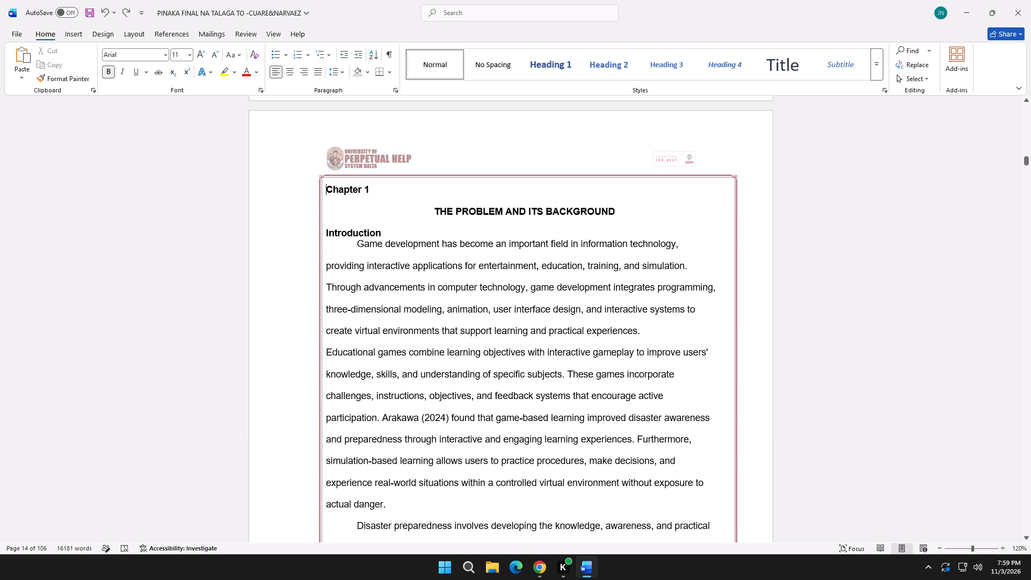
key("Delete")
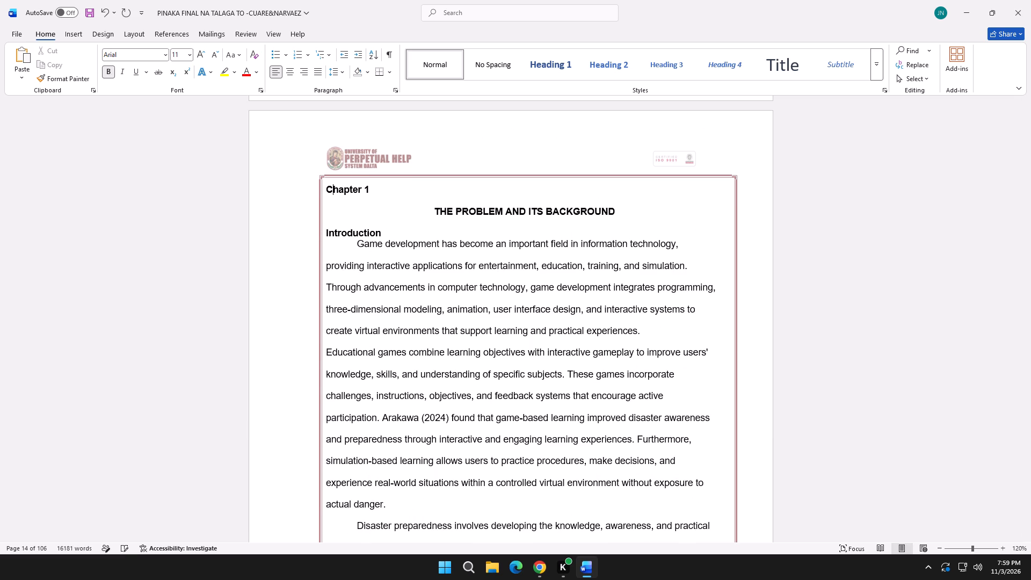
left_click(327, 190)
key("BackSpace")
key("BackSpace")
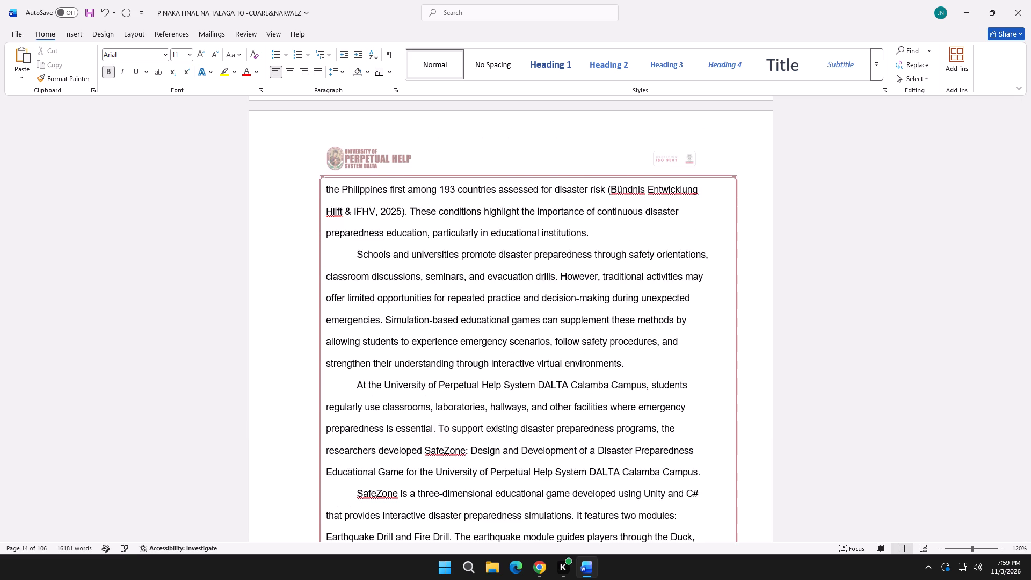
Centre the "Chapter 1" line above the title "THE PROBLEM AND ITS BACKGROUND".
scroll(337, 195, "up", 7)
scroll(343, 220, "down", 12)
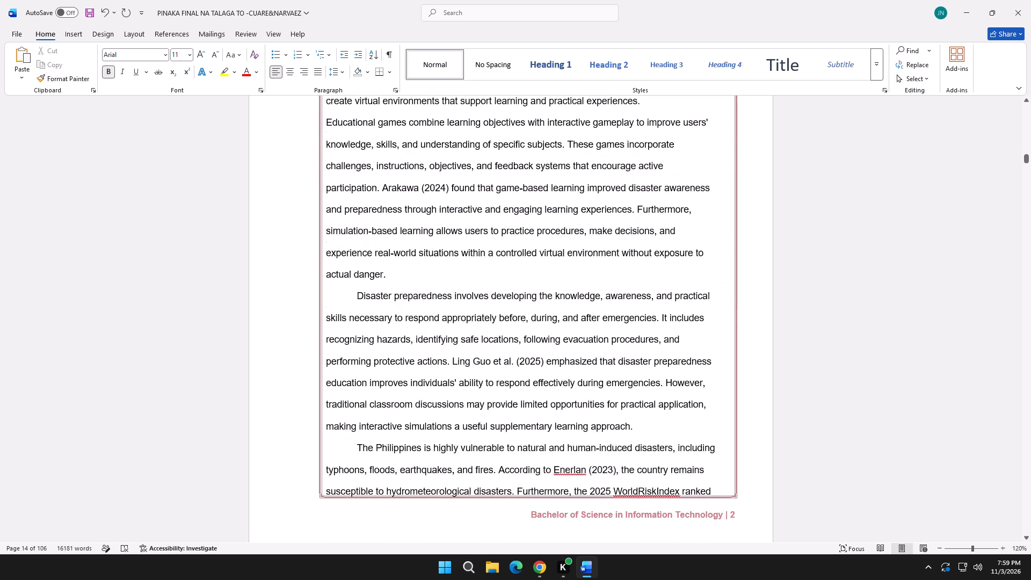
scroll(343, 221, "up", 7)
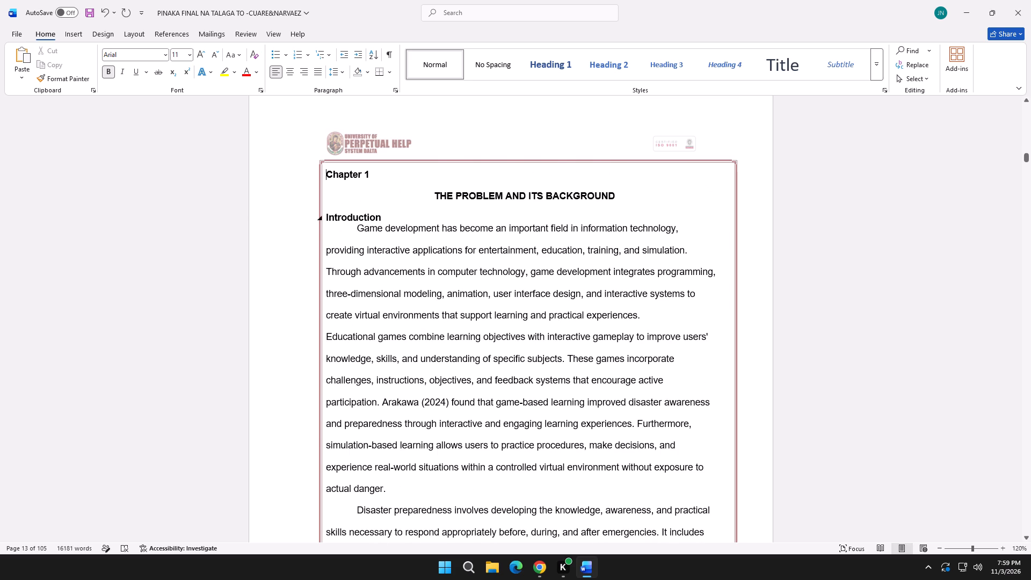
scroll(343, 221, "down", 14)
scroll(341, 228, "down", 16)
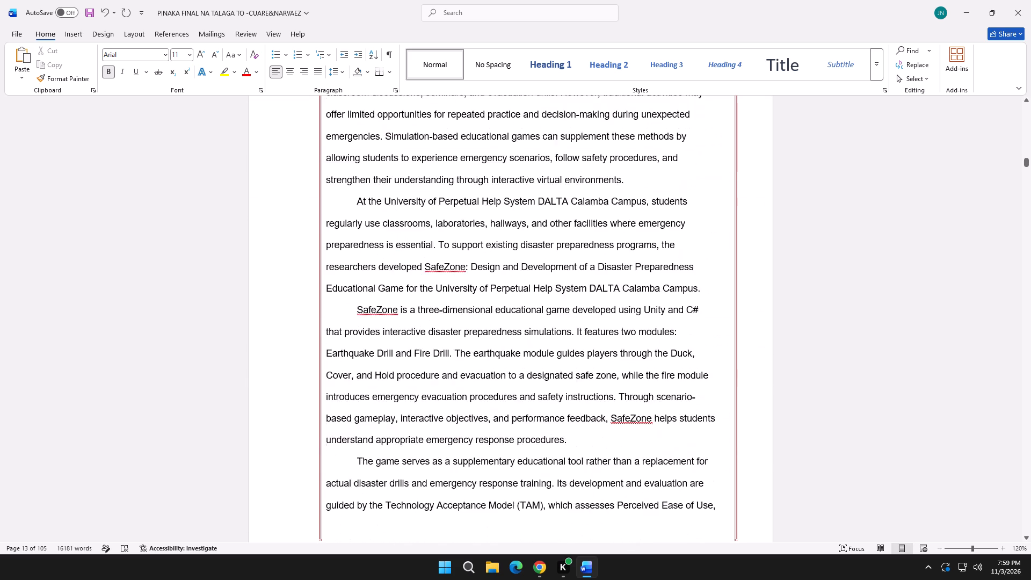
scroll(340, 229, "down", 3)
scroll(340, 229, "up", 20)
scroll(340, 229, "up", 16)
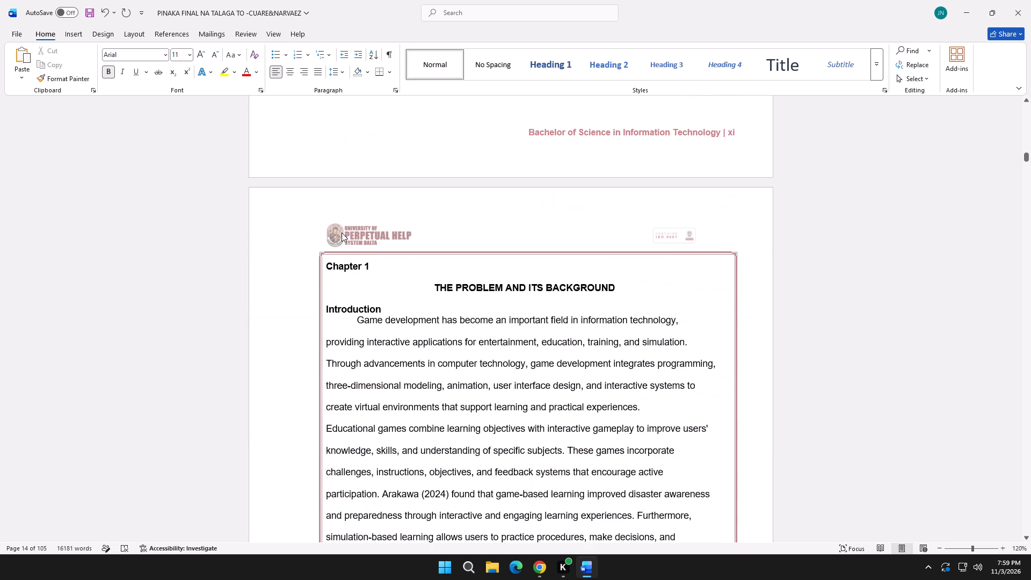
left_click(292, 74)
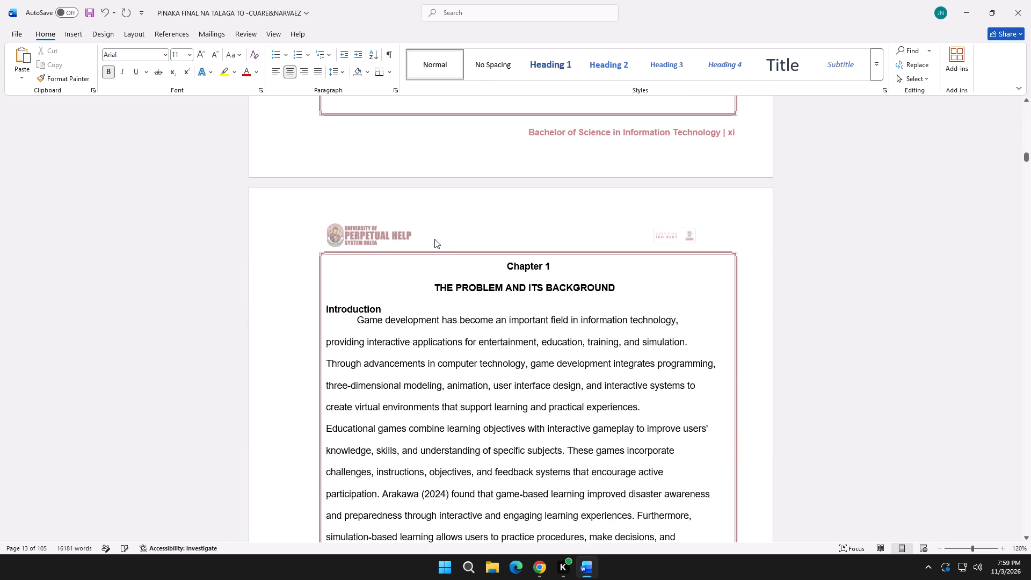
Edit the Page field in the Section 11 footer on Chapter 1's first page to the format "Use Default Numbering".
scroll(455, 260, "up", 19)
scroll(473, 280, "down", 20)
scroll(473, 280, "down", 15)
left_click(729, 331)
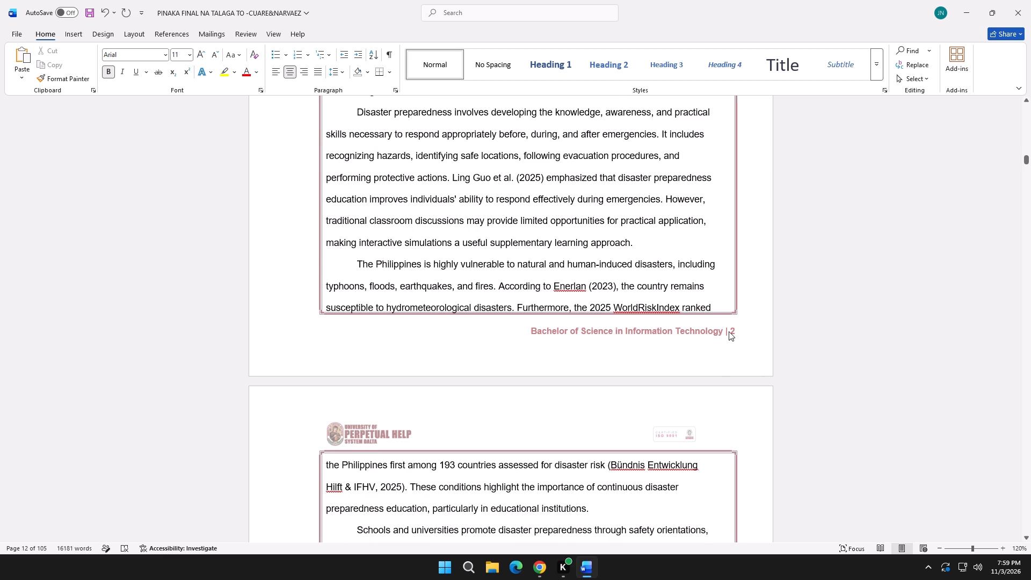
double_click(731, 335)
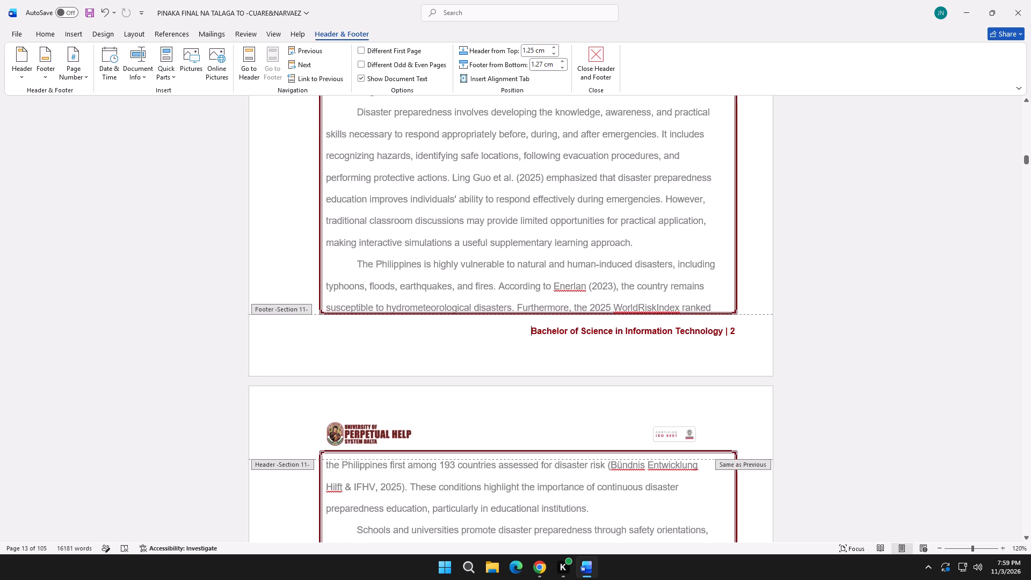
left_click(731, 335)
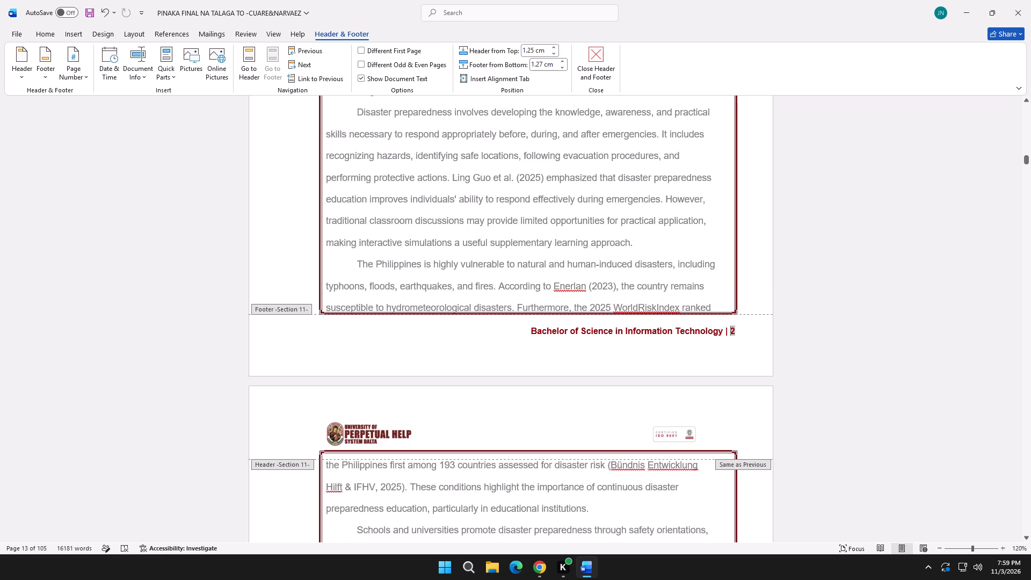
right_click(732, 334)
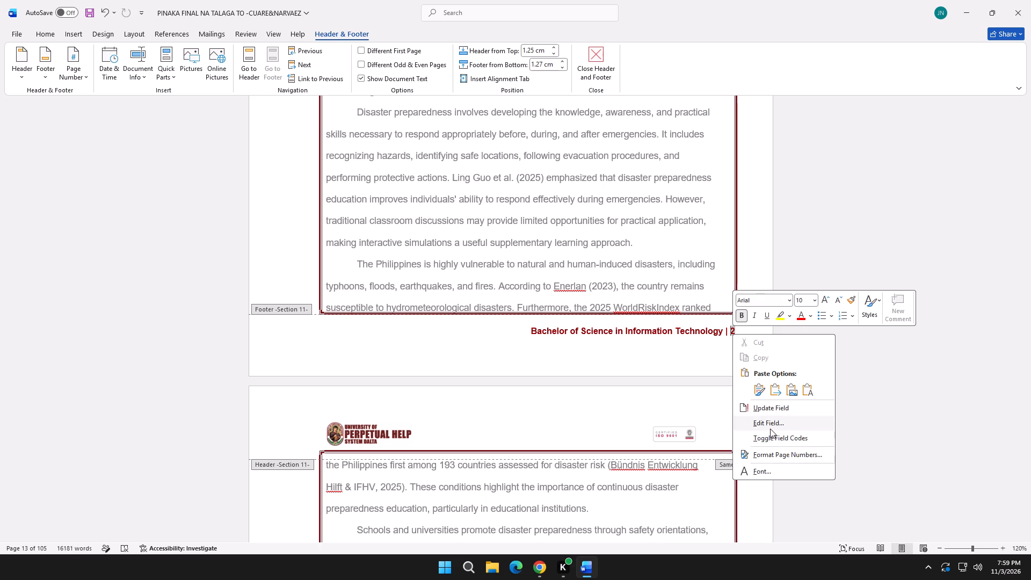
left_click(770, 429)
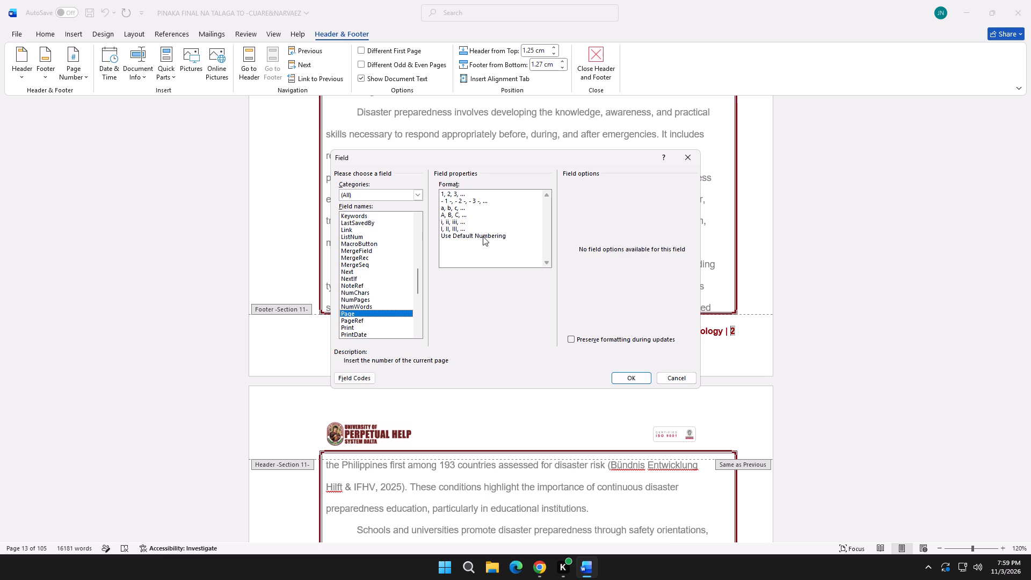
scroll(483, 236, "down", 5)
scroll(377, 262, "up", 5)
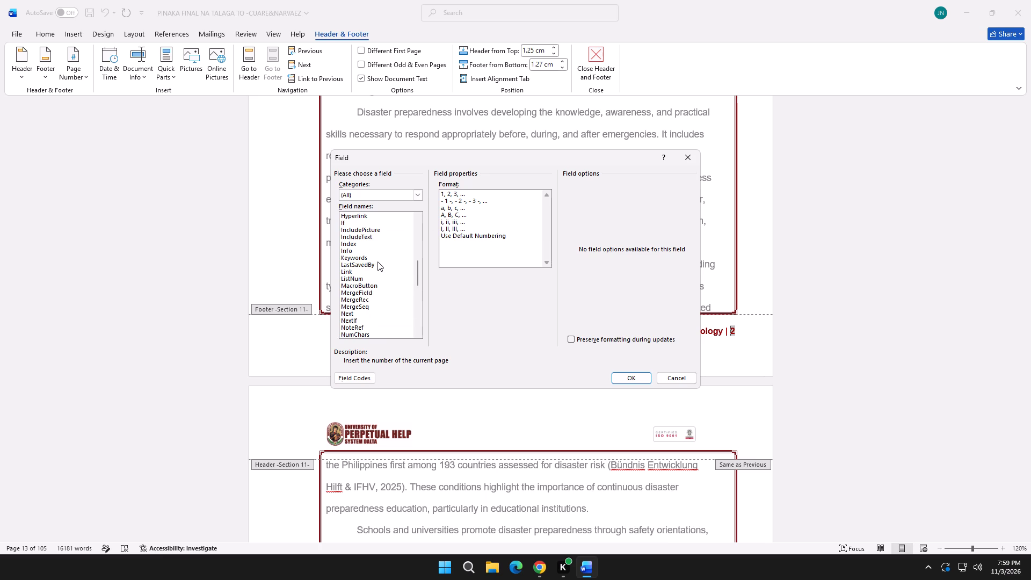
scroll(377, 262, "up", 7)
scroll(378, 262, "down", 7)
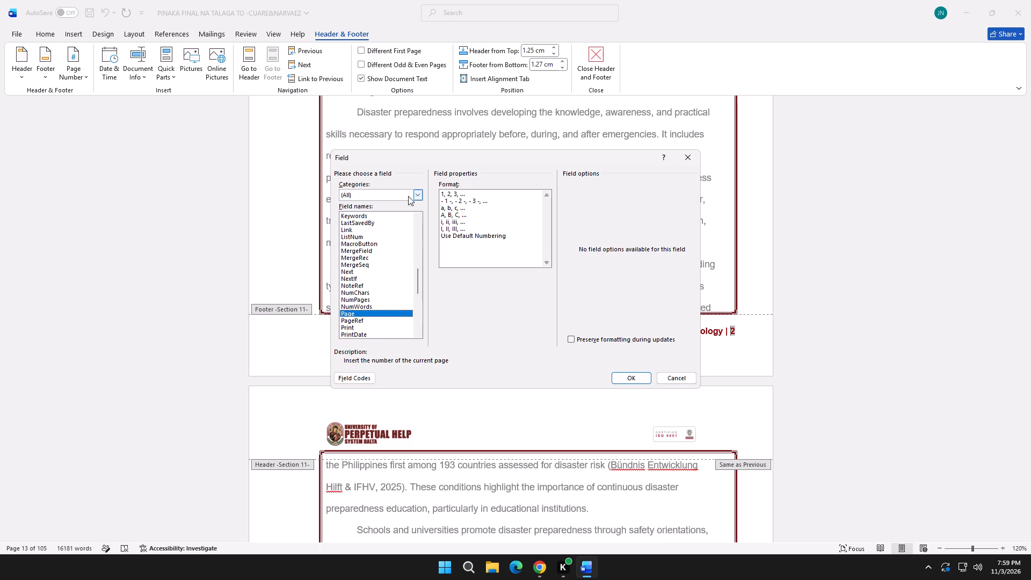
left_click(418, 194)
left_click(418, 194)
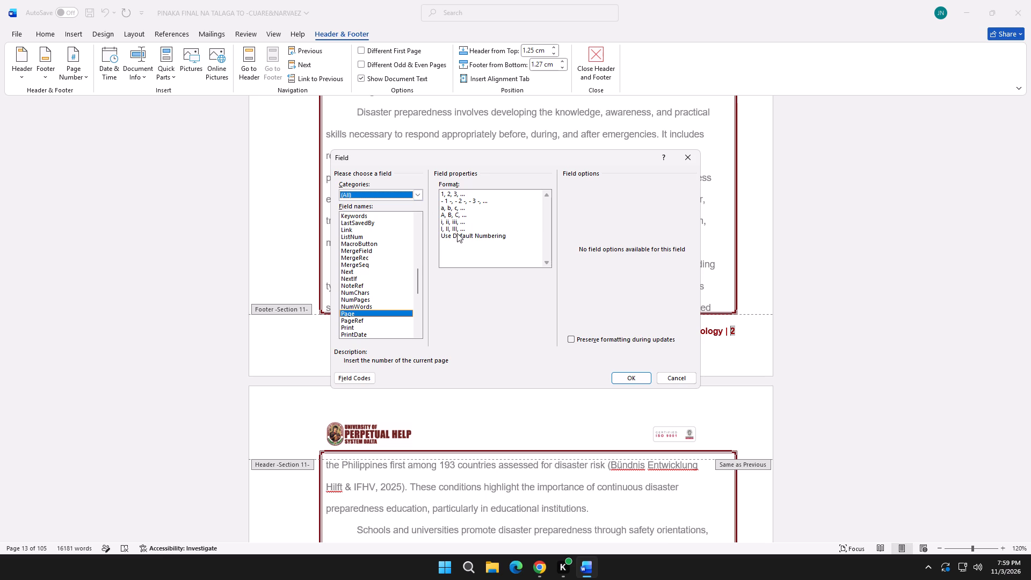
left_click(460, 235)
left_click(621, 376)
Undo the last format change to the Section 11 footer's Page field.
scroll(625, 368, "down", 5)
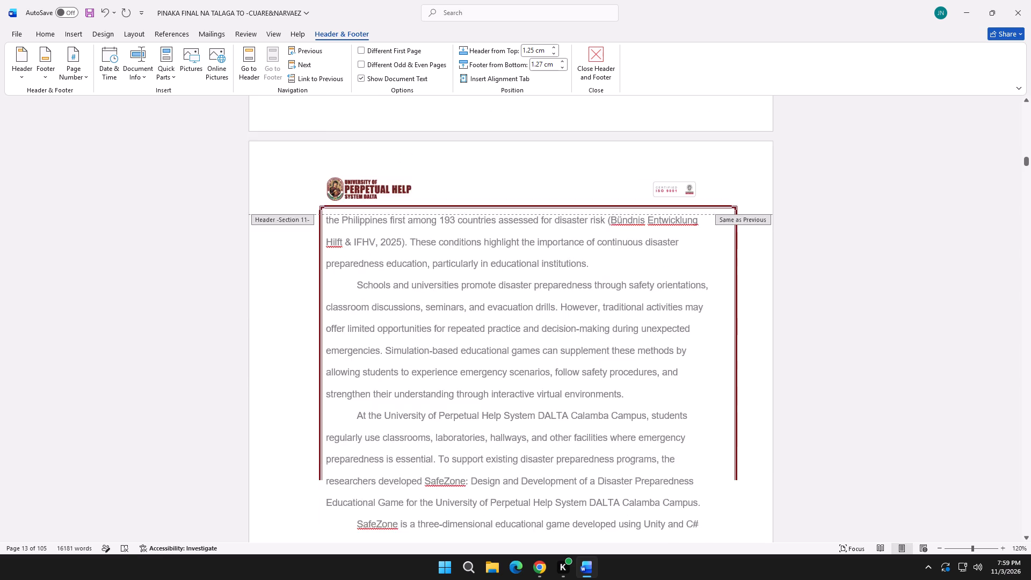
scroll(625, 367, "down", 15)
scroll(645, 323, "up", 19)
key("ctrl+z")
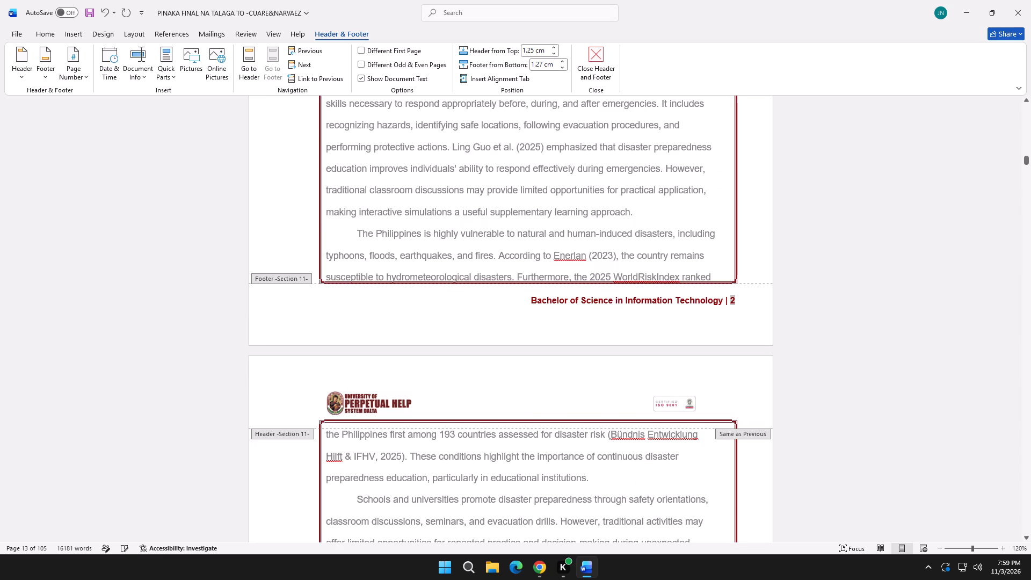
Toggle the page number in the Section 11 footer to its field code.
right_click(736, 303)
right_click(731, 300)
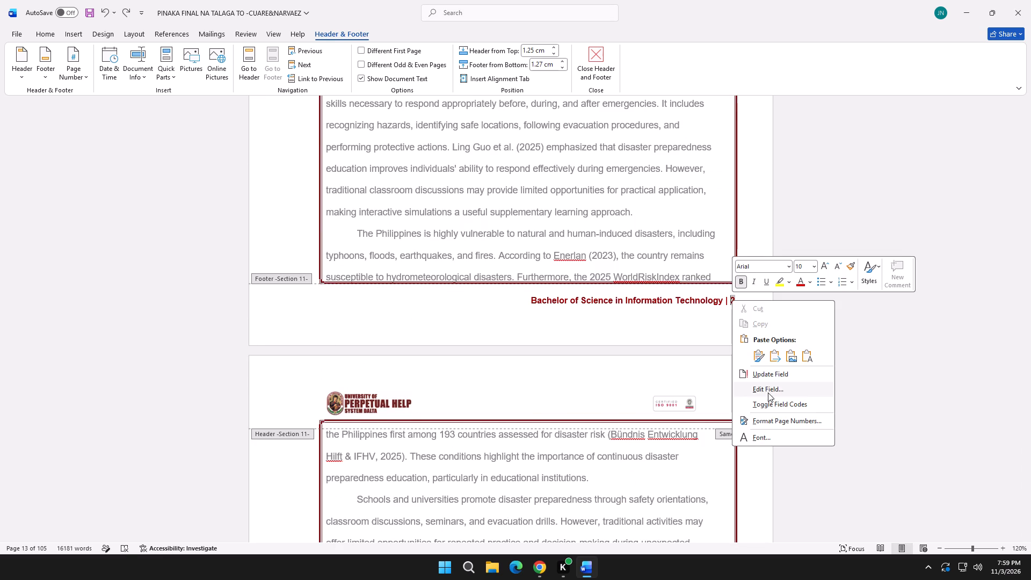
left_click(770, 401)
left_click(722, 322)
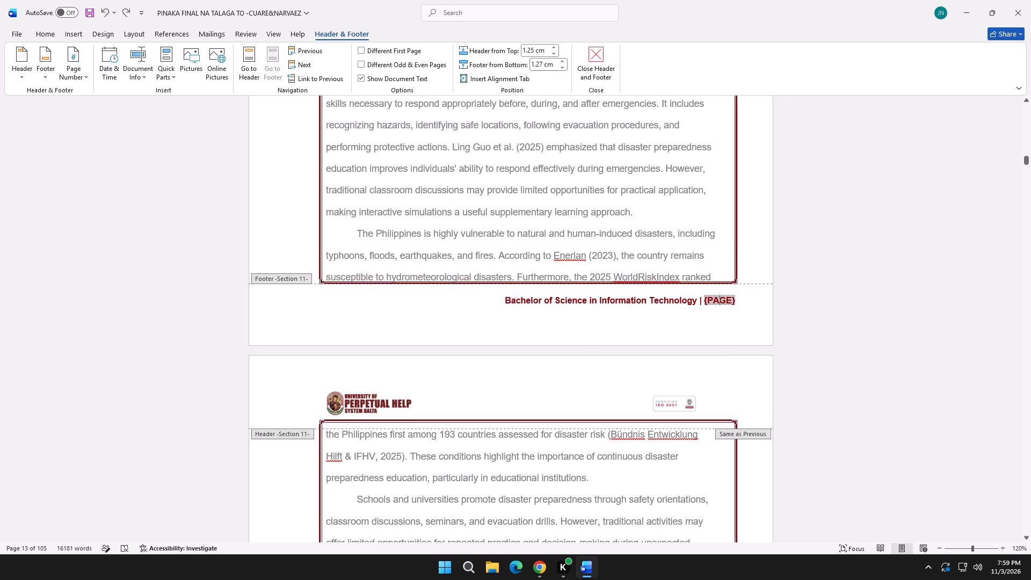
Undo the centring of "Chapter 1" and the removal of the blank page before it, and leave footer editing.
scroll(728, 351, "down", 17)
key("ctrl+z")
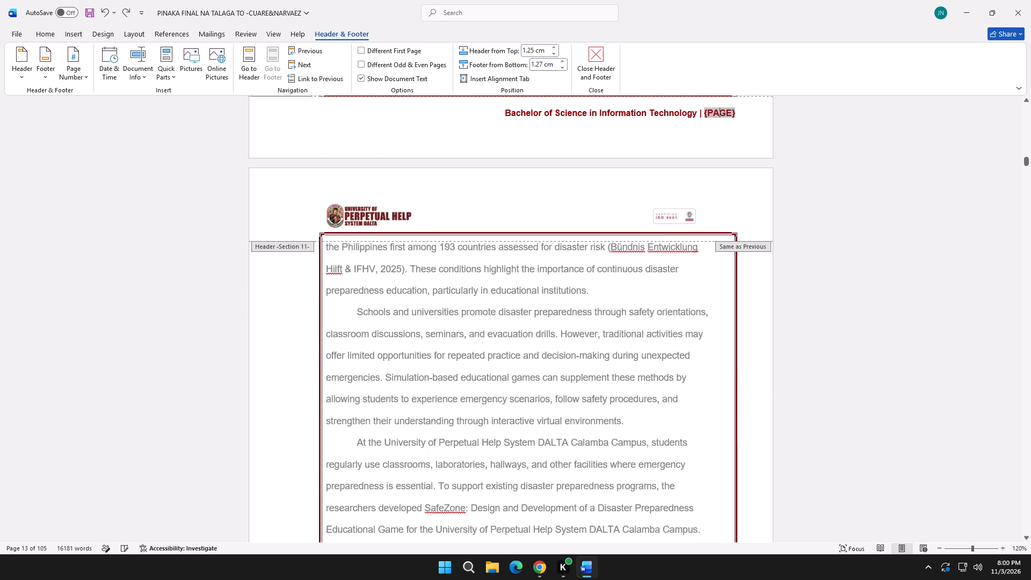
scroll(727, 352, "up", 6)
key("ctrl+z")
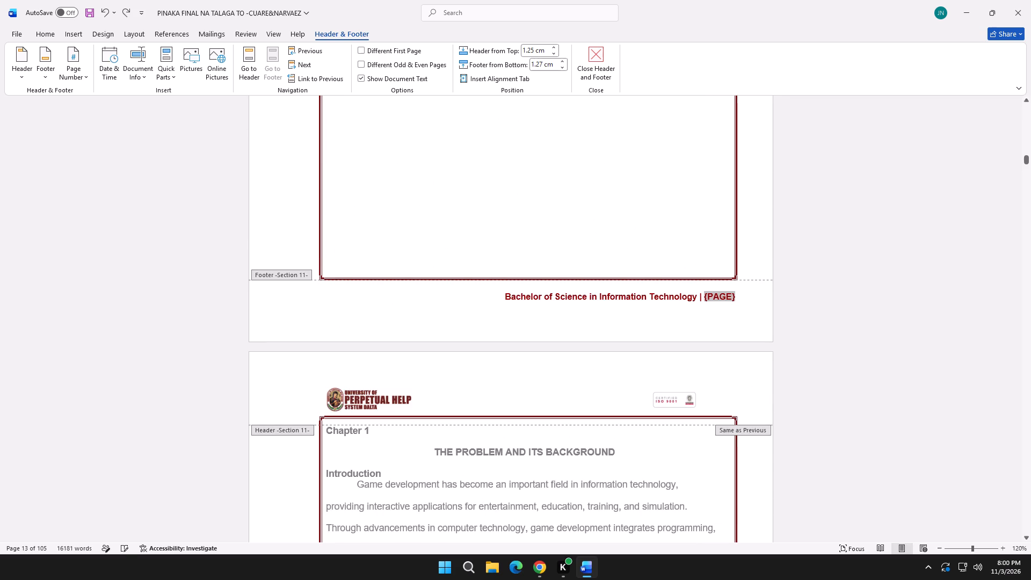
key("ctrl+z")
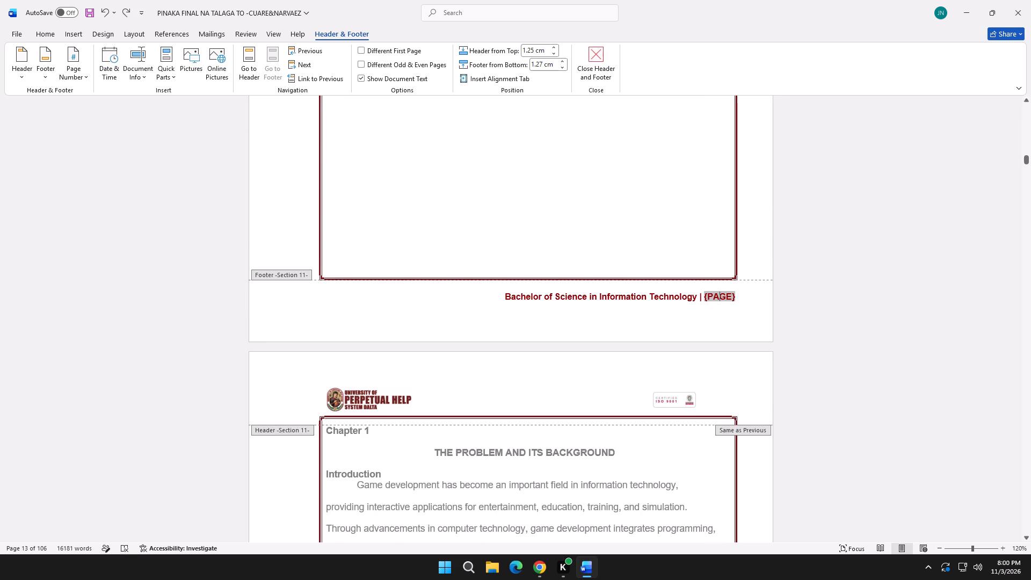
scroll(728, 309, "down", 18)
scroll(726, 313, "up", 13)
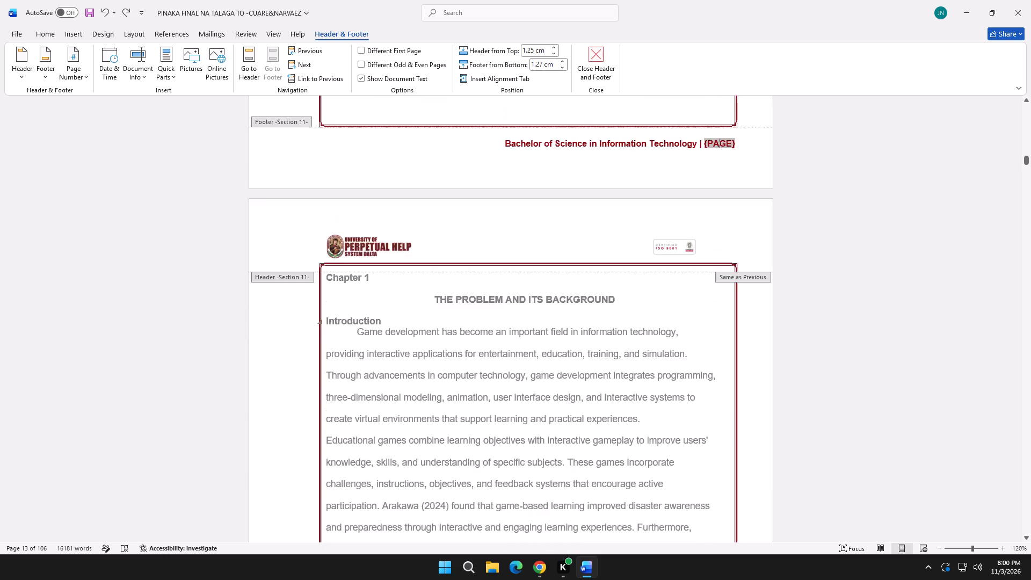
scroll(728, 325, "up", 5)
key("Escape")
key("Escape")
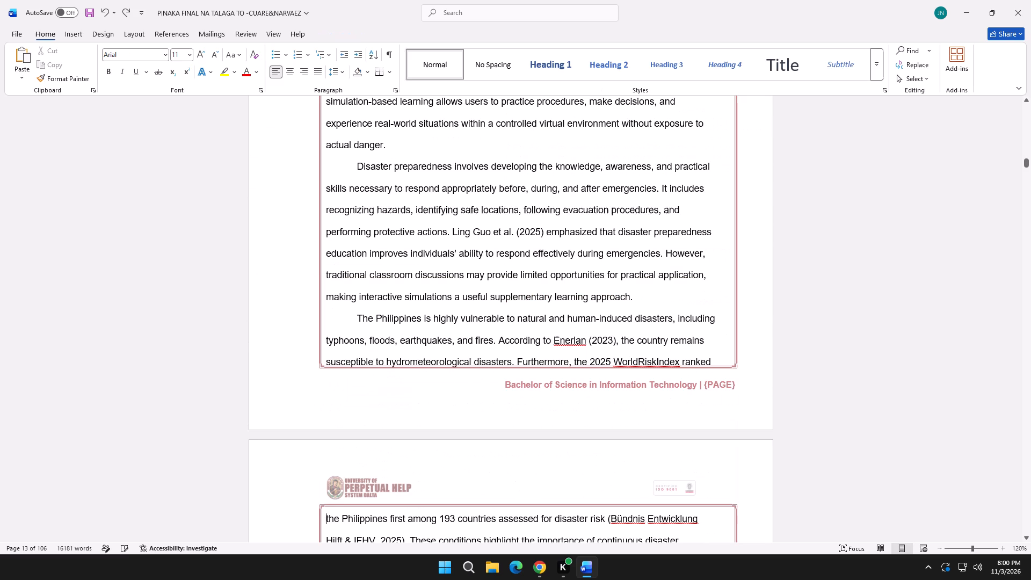
Edit the Page field in the Section 11 footer on Chapter 1's first page to the format "1, 2, 3, ...".
left_click(716, 382)
double_click(716, 382)
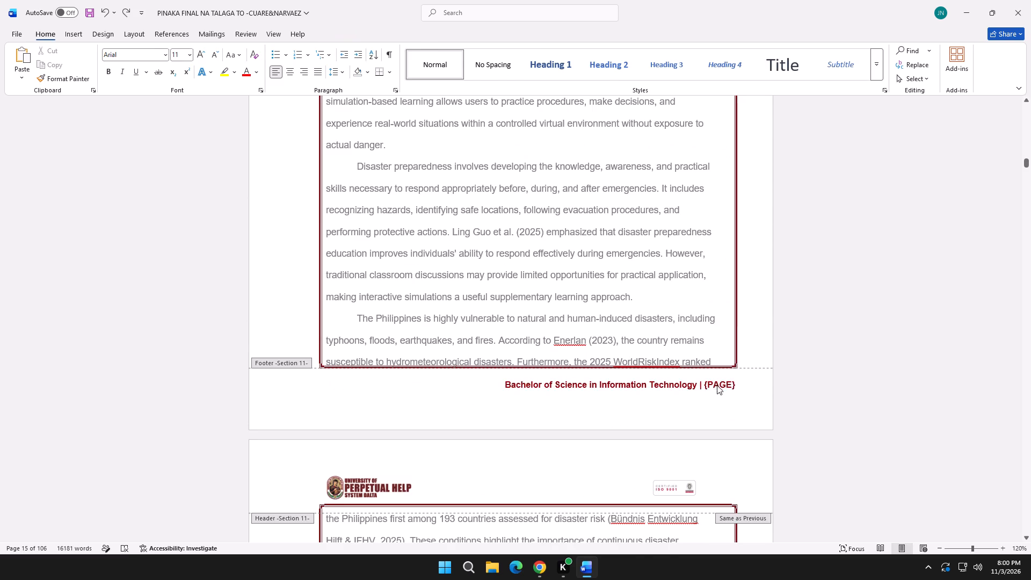
left_click(718, 386)
right_click(727, 384)
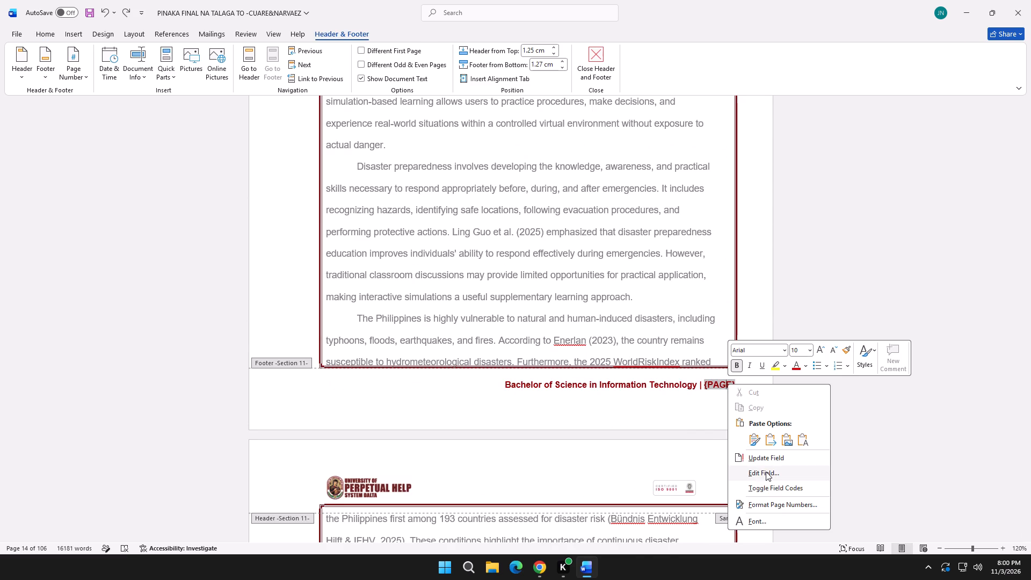
left_click(766, 472)
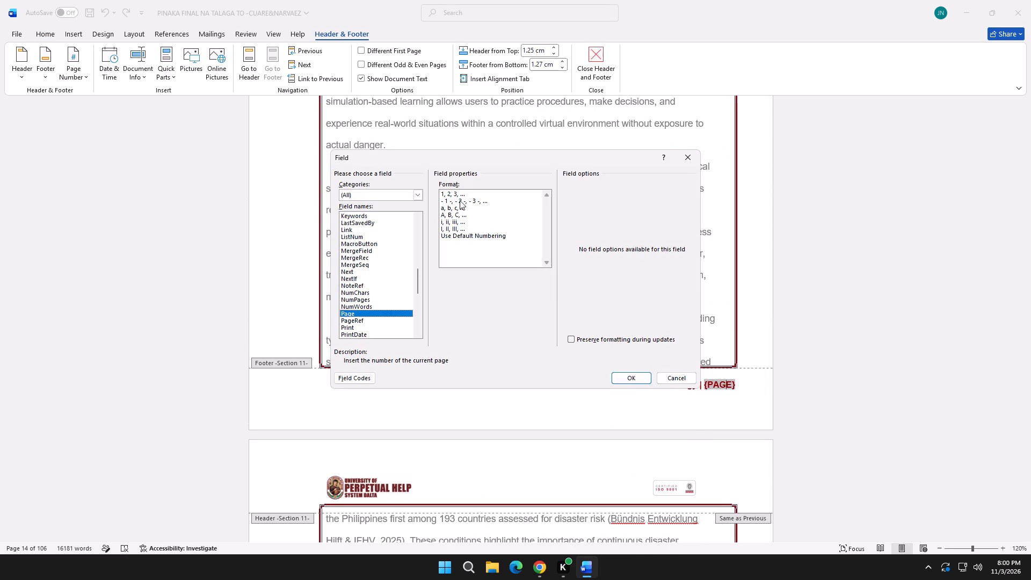
left_click(460, 194)
left_click(626, 375)
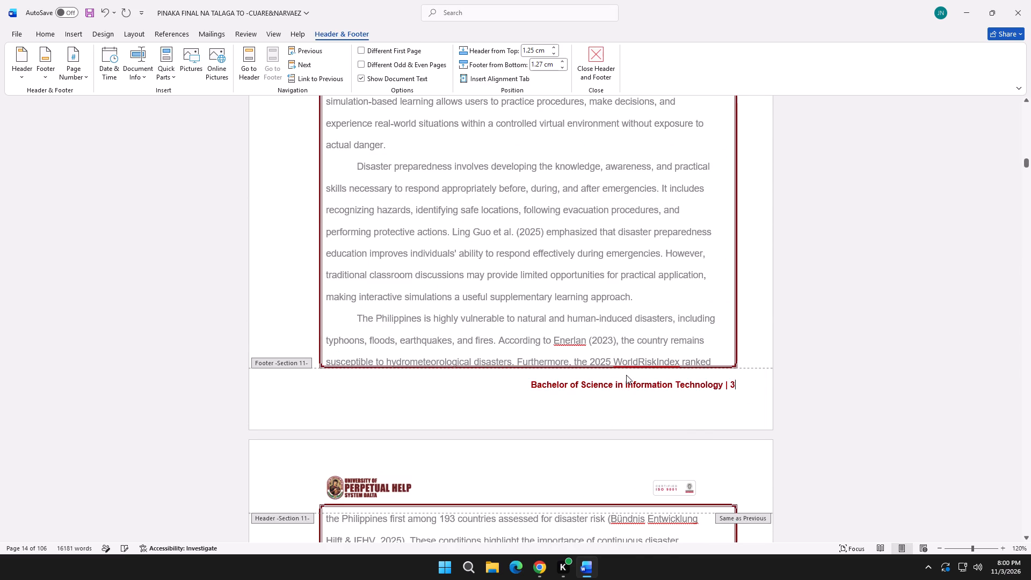
scroll(626, 375, "up", 20)
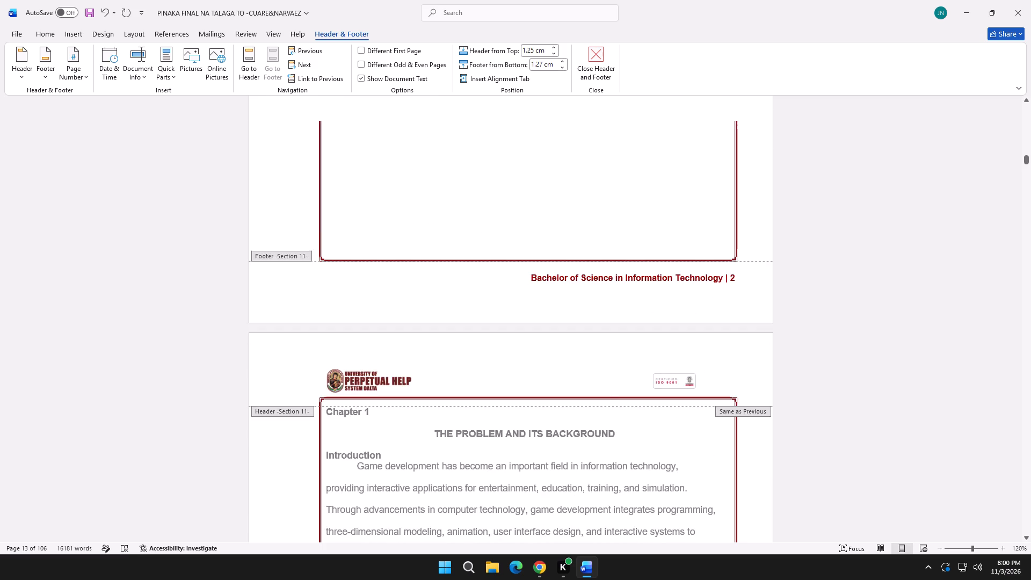
scroll(626, 375, "up", 19)
scroll(626, 375, "down", 15)
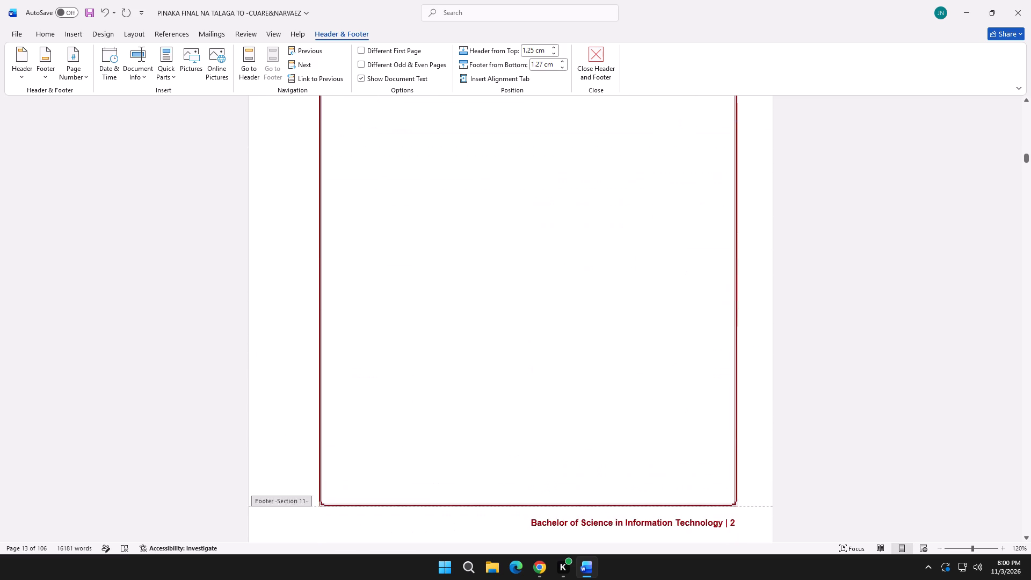
Leave footer editing and remove the blank page before the "Chapter 1" heading.
scroll(626, 375, "down", 11)
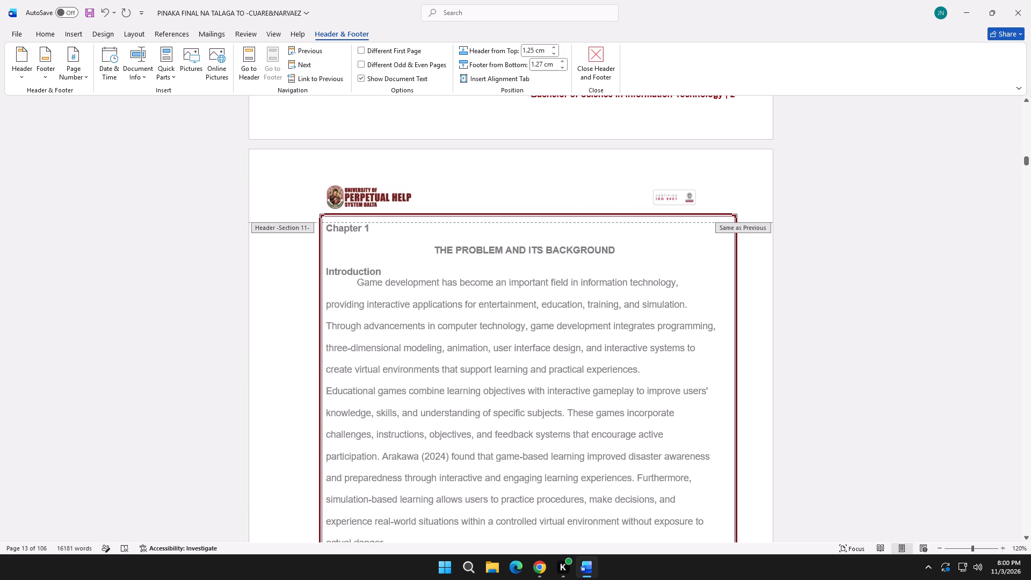
key("Escape")
scroll(406, 298, "up", 3)
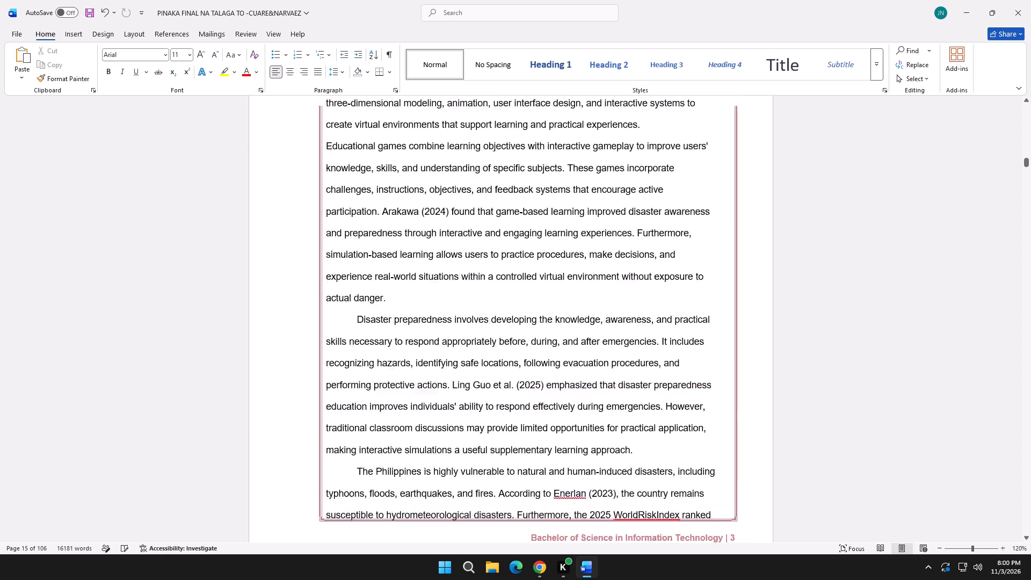
scroll(418, 312, "up", 12)
scroll(420, 314, "up", 15)
scroll(420, 314, "down", 13)
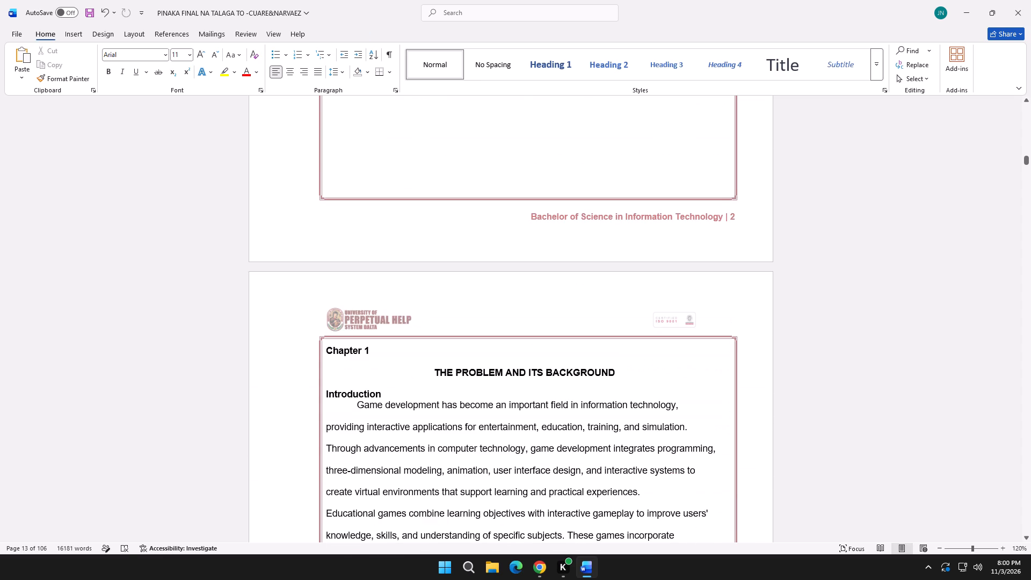
left_click(326, 350)
key("BackSpace")
key("BackSpace")
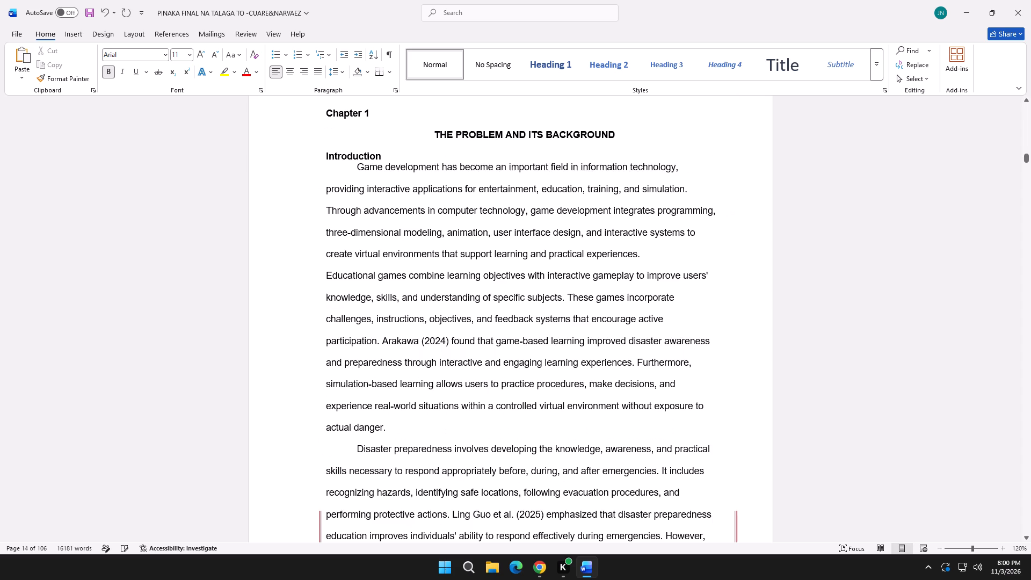
Cut Chapter 1's first-page text, from the "Chapter 1" heading through "the 2025 WorldRiskIndex ranked".
scroll(564, 343, "down", 20)
scroll(564, 343, "down", 10)
scroll(567, 343, "up", 4)
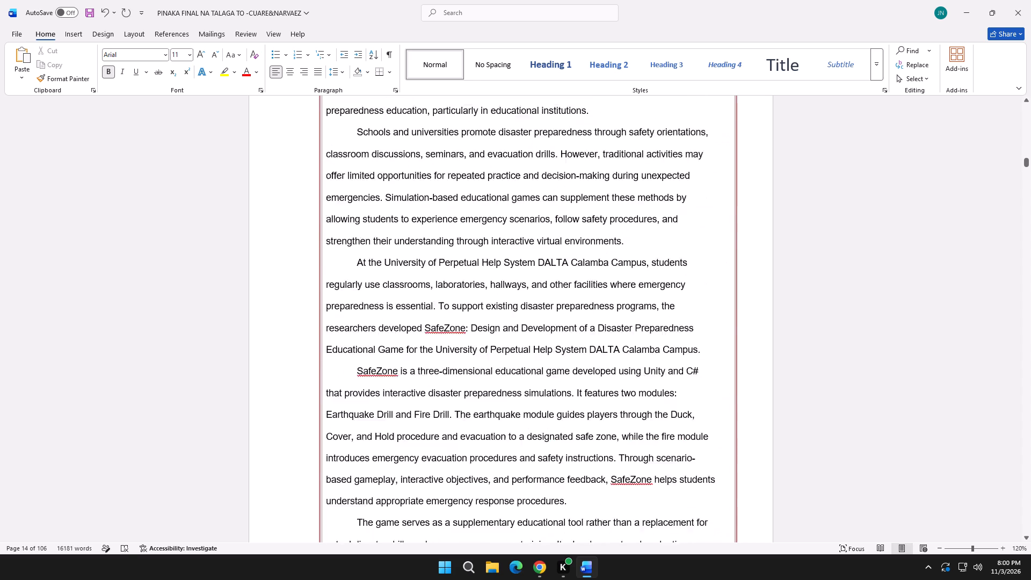
scroll(567, 343, "up", 17)
left_click(730, 391)
scroll(728, 410, "up", 14)
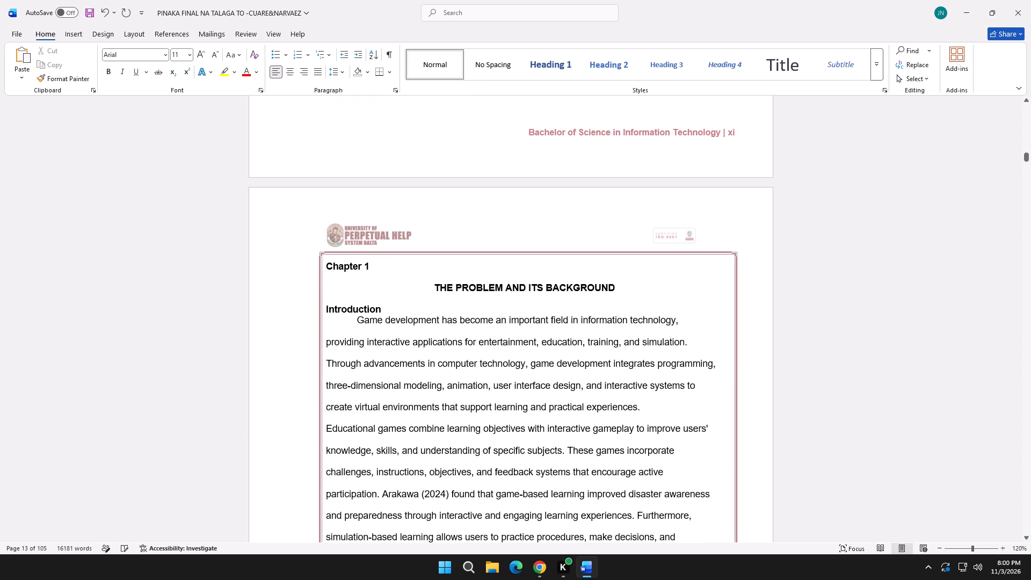
left_click_drag(326, 265, 591, 309)
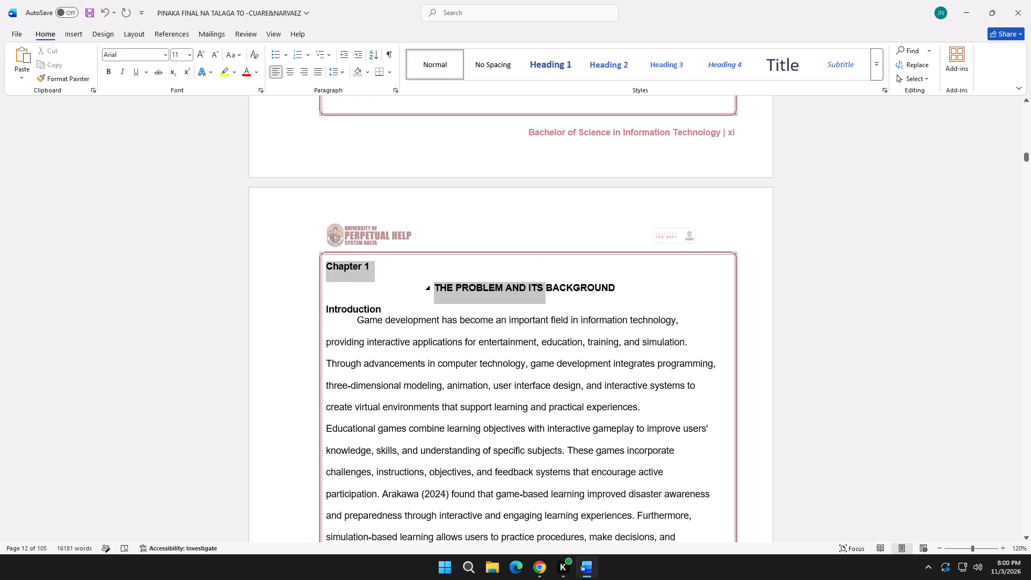
left_click_drag(591, 309, 718, 463)
scroll(612, 318, "down", 11)
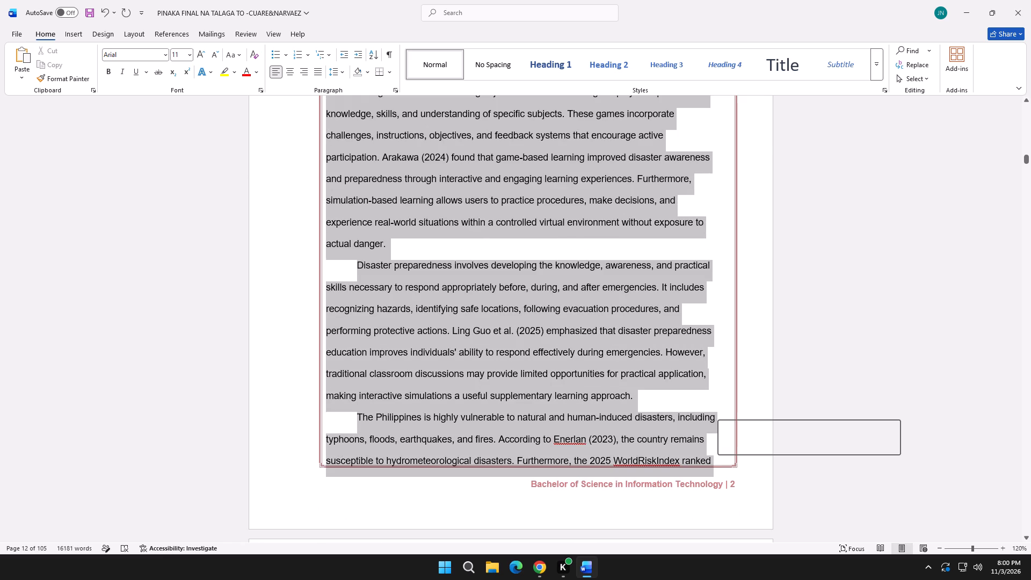
scroll(595, 388, "up", 14)
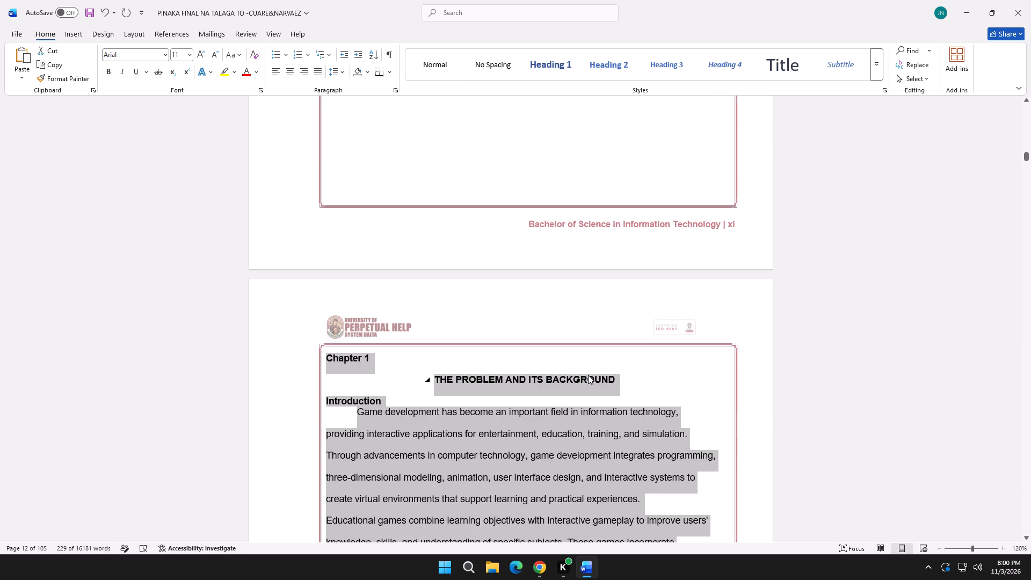
key("ctrl+x")
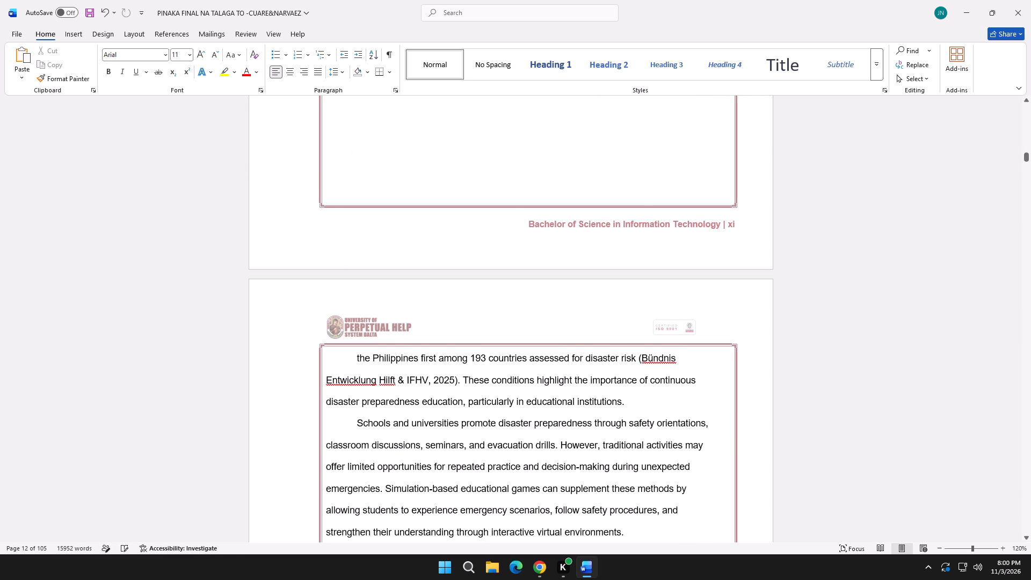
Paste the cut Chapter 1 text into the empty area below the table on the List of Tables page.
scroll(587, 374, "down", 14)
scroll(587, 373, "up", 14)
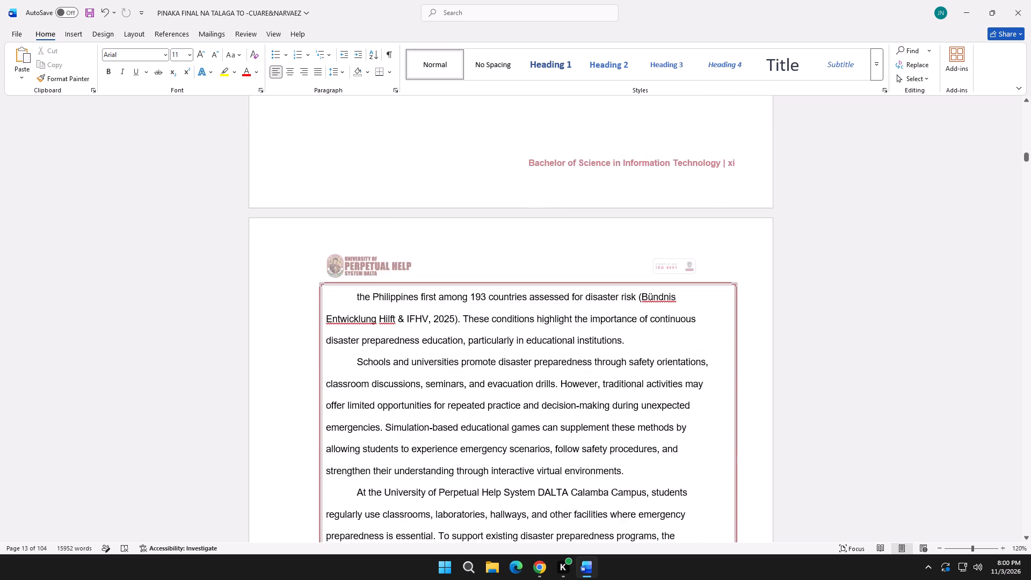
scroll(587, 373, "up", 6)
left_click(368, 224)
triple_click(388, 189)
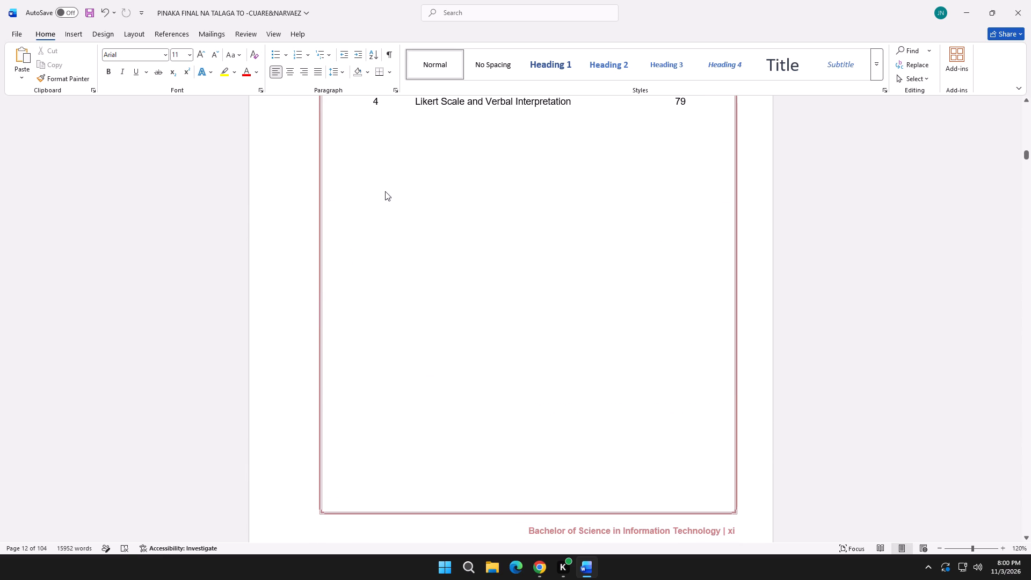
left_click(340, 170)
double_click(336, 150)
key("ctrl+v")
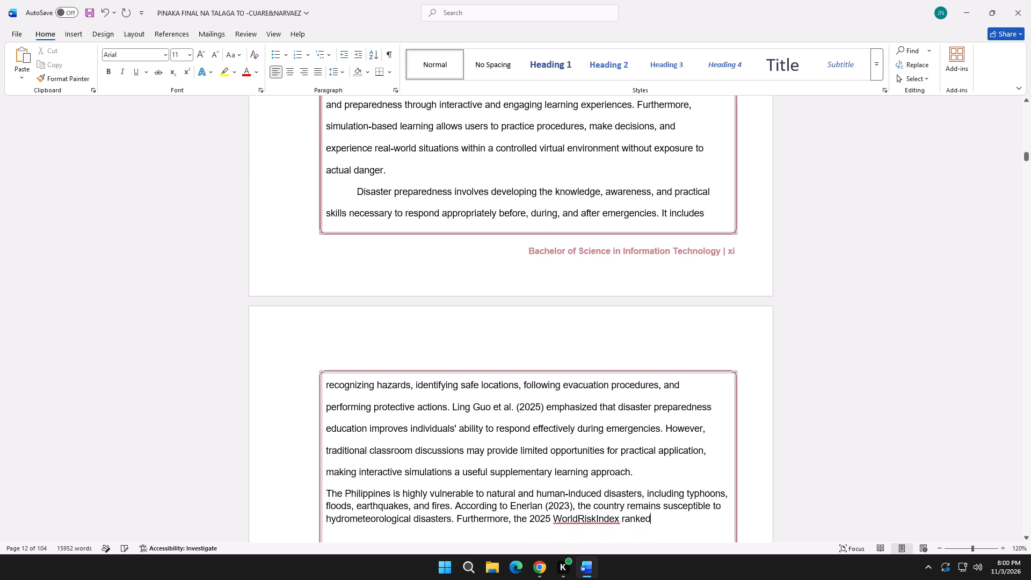
Examine how the pasted Chapter 1 text spreads over the pages and how their footers are numbered.
scroll(470, 288, "down", 19)
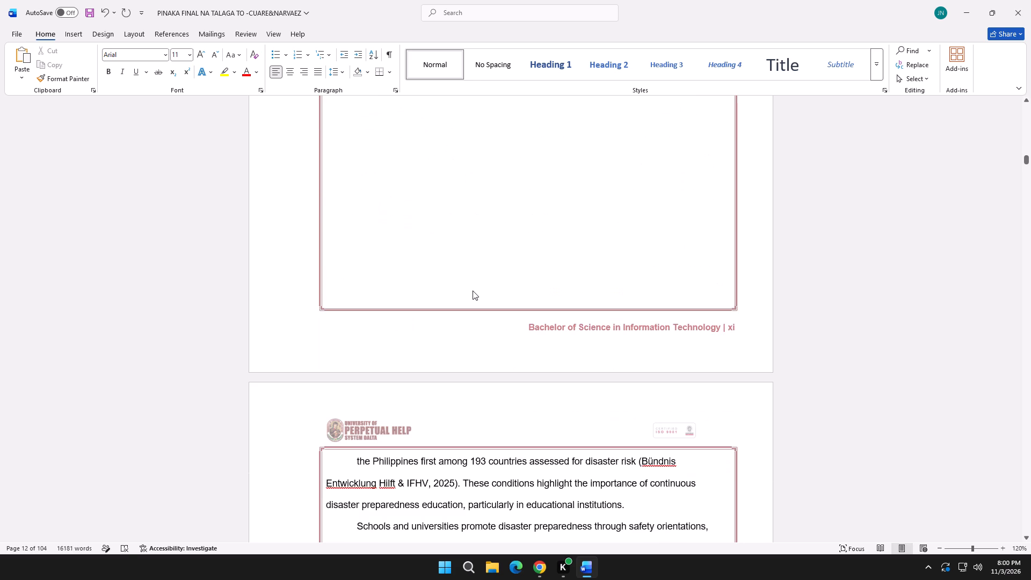
scroll(473, 291, "down", 1)
scroll(527, 330, "up", 20)
scroll(527, 330, "up", 1)
scroll(533, 339, "down", 7)
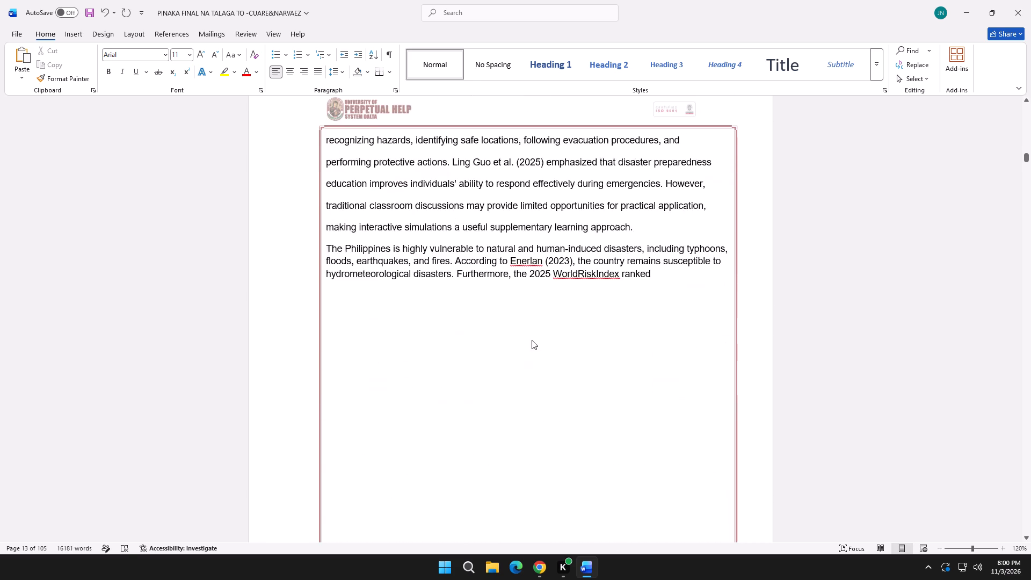
scroll(532, 340, "down", 20)
scroll(532, 340, "down", 15)
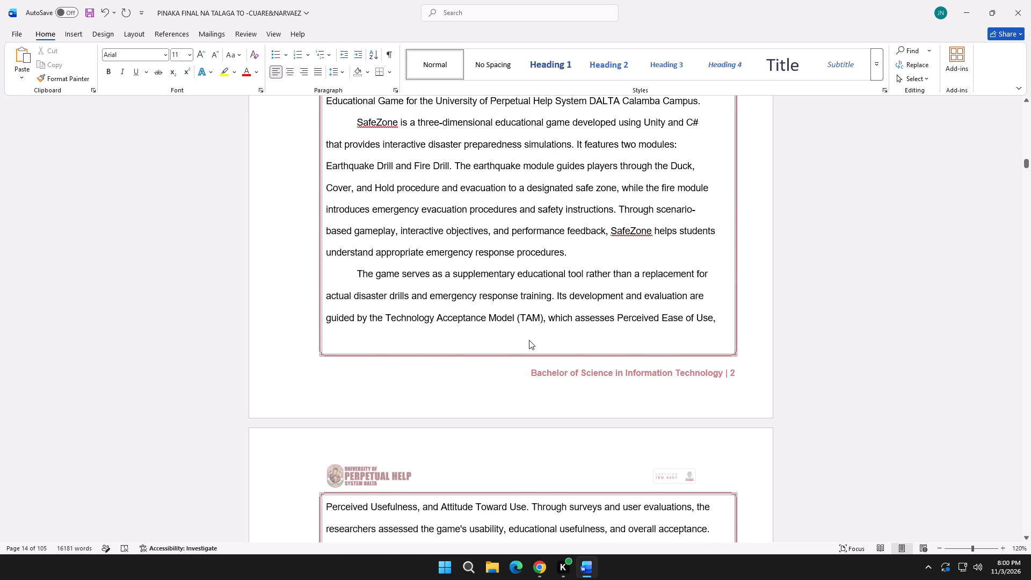
scroll(529, 340, "up", 18)
scroll(529, 340, "up", 16)
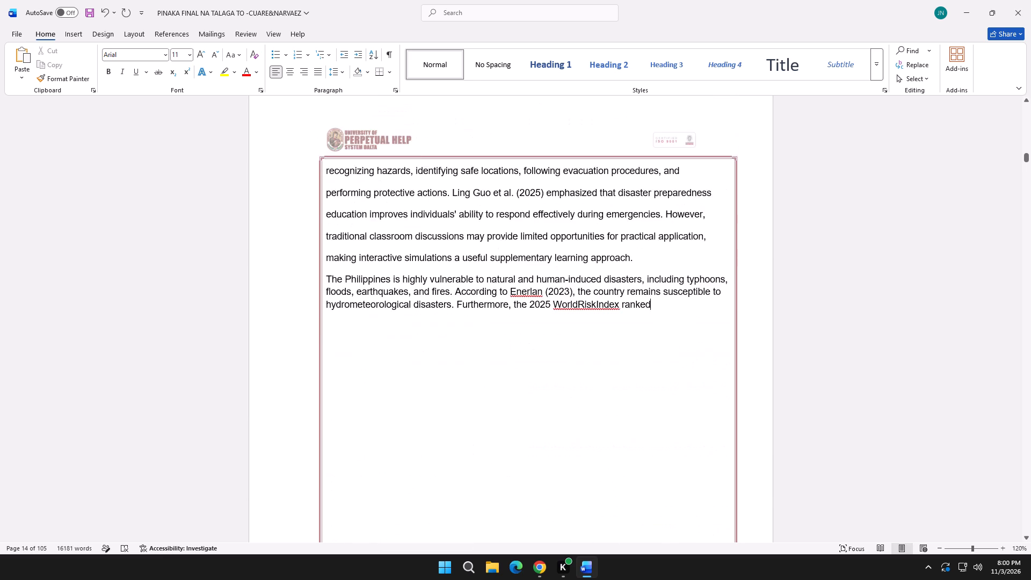
scroll(529, 340, "up", 6)
scroll(529, 340, "down", 7)
scroll(529, 340, "up", 11)
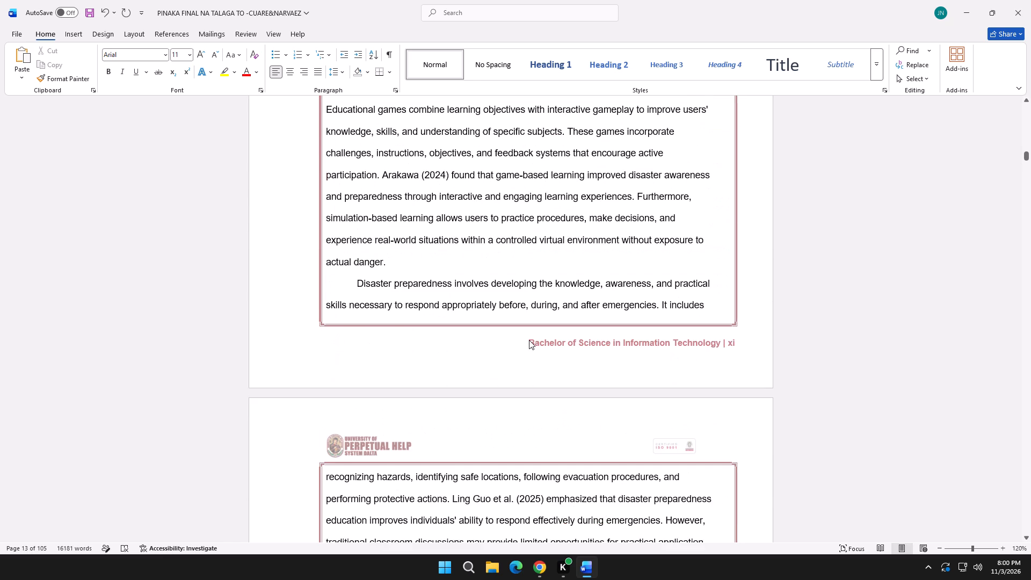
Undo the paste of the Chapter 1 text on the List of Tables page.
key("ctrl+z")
Examine the List of Tables page and the Chapter 1 pages after it, including the page number in the Section 11 footer.
scroll(529, 339, "down", 9)
scroll(529, 339, "down", 15)
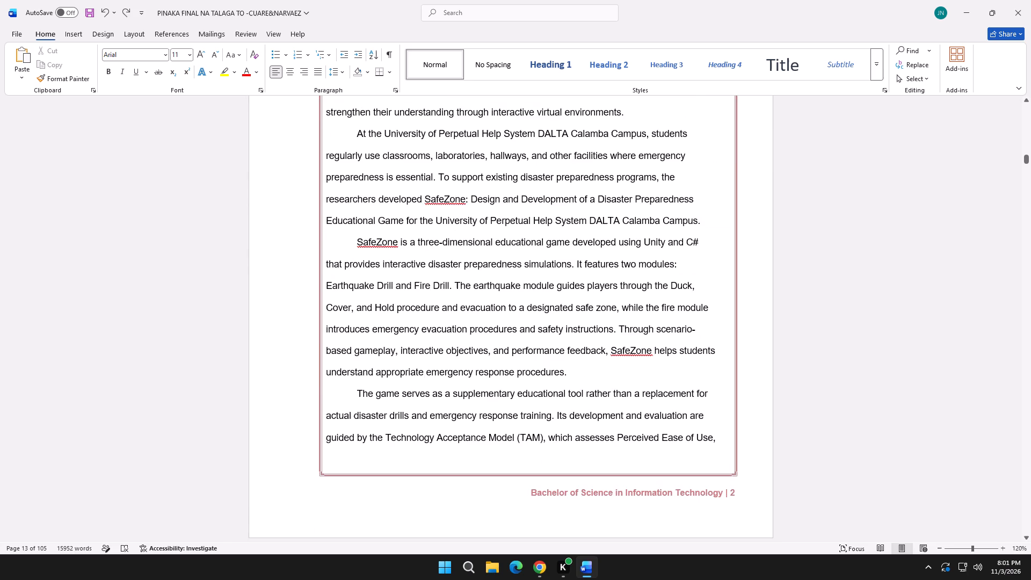
scroll(526, 342, "up", 20)
scroll(526, 342, "up", 11)
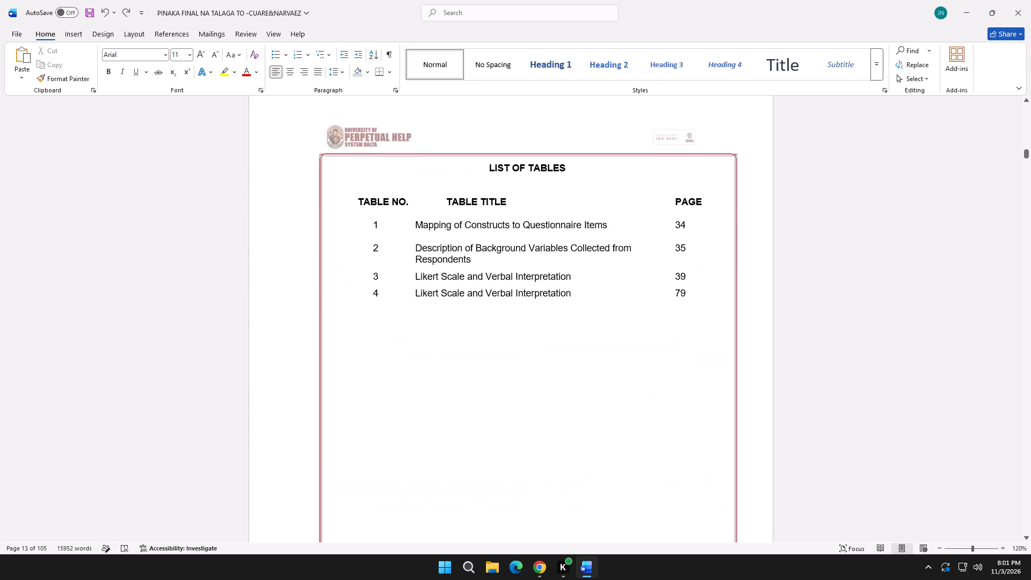
scroll(526, 342, "down", 20)
scroll(526, 342, "down", 18)
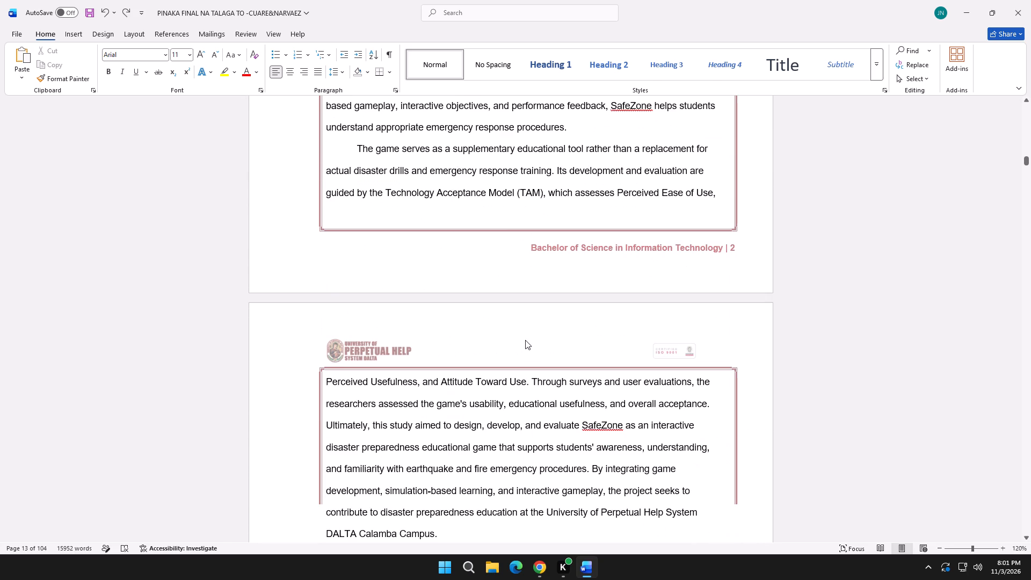
scroll(525, 339, "down", 3)
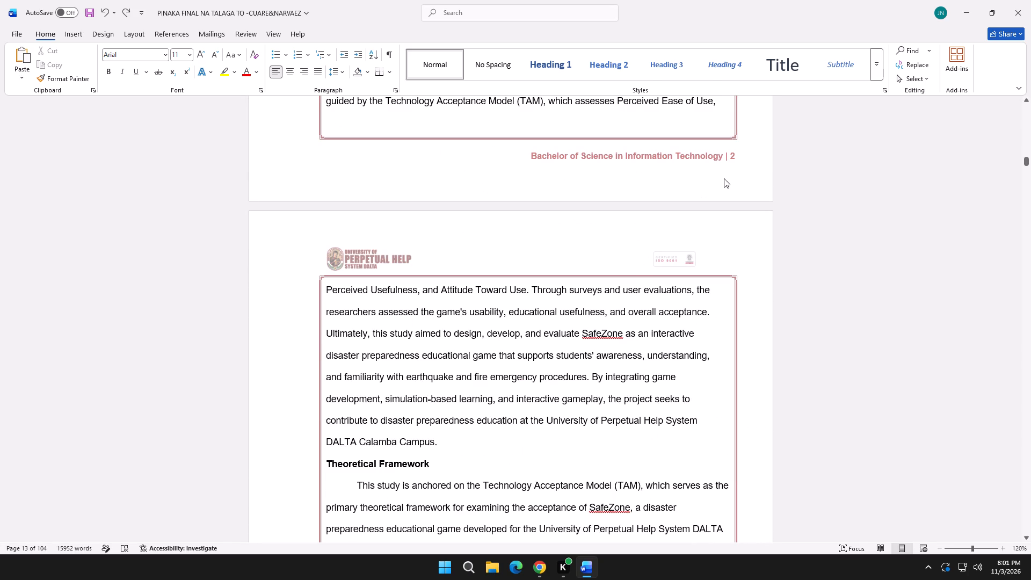
left_click(732, 160)
left_click(729, 158)
key("alt+Tab")
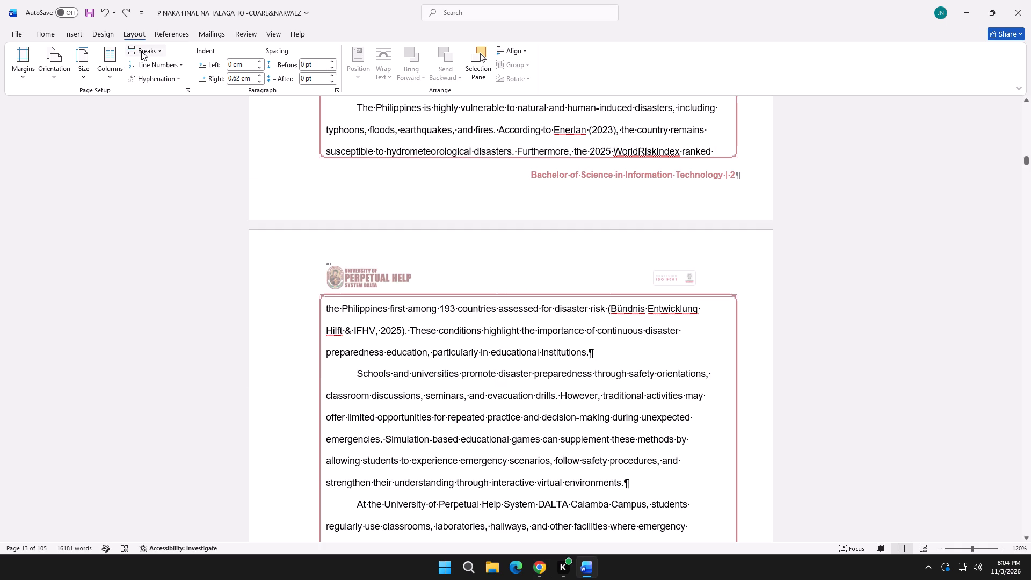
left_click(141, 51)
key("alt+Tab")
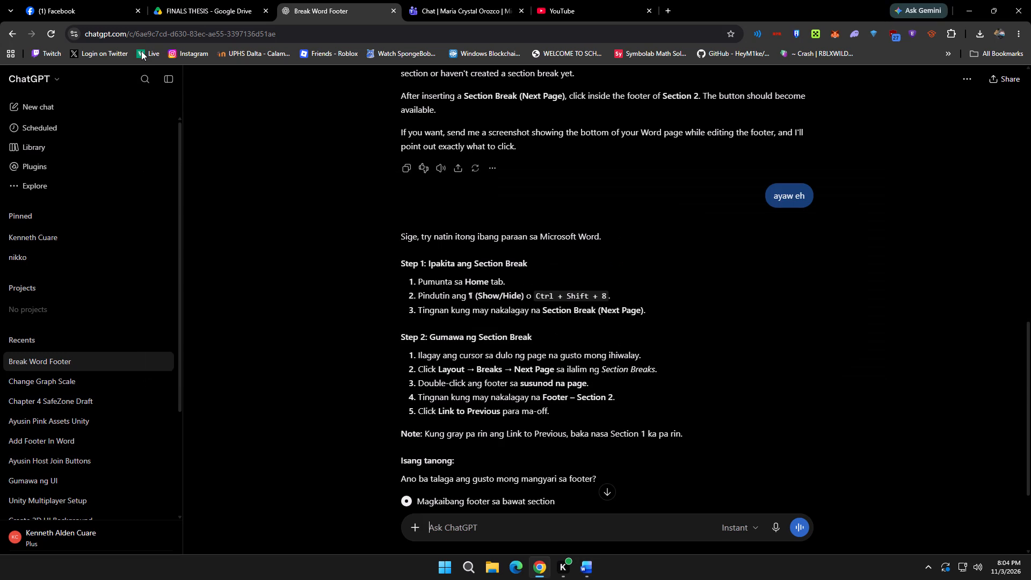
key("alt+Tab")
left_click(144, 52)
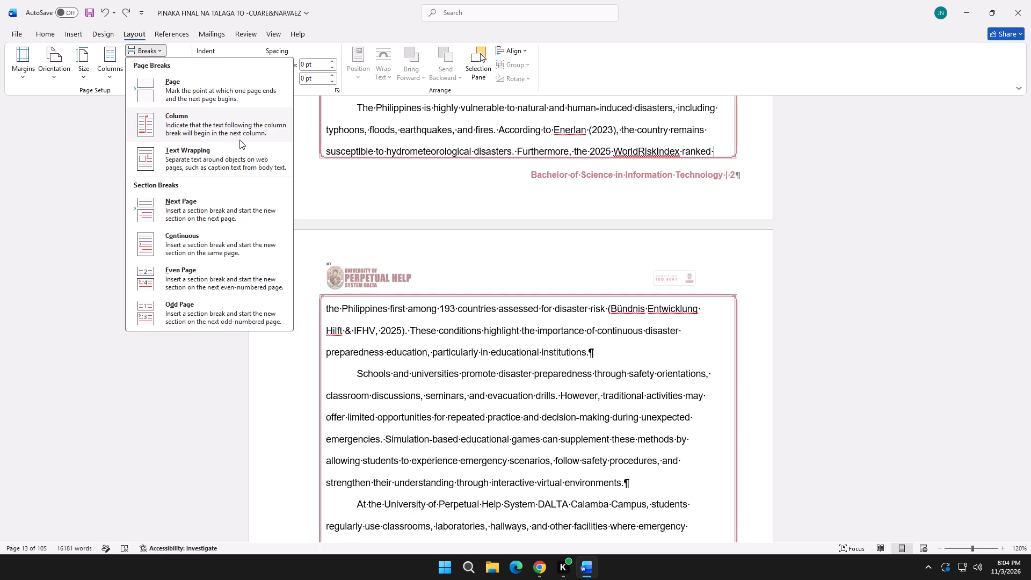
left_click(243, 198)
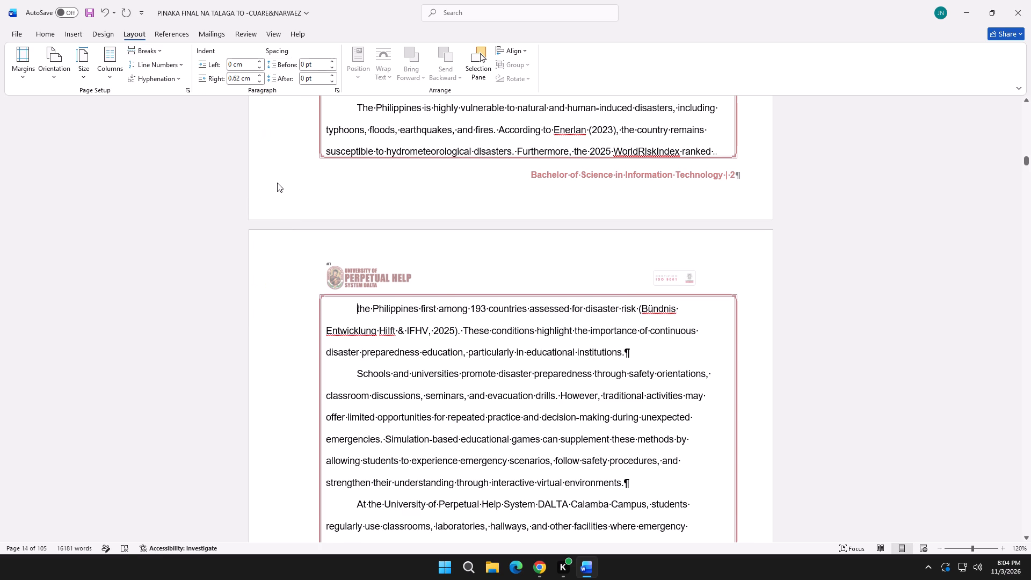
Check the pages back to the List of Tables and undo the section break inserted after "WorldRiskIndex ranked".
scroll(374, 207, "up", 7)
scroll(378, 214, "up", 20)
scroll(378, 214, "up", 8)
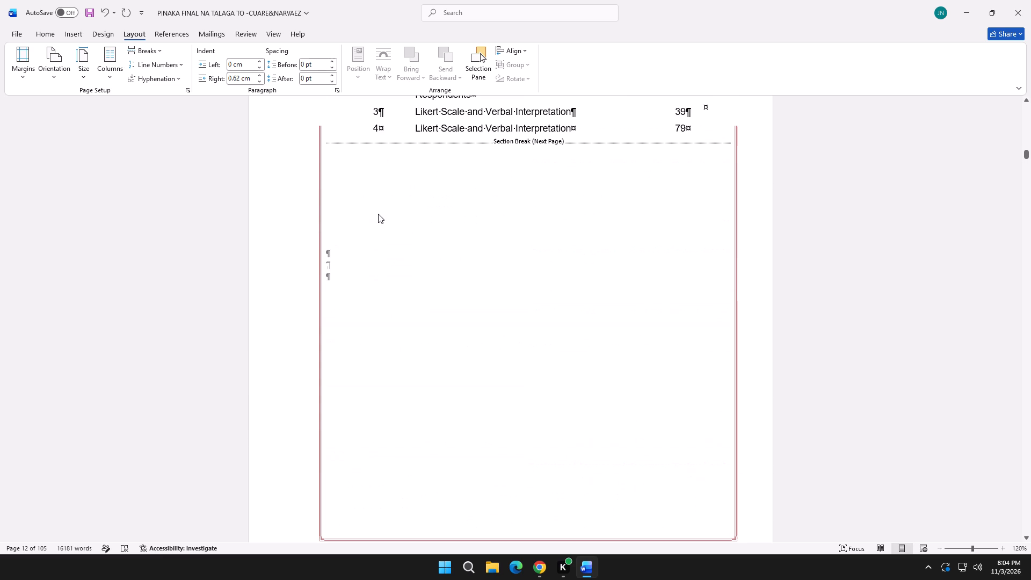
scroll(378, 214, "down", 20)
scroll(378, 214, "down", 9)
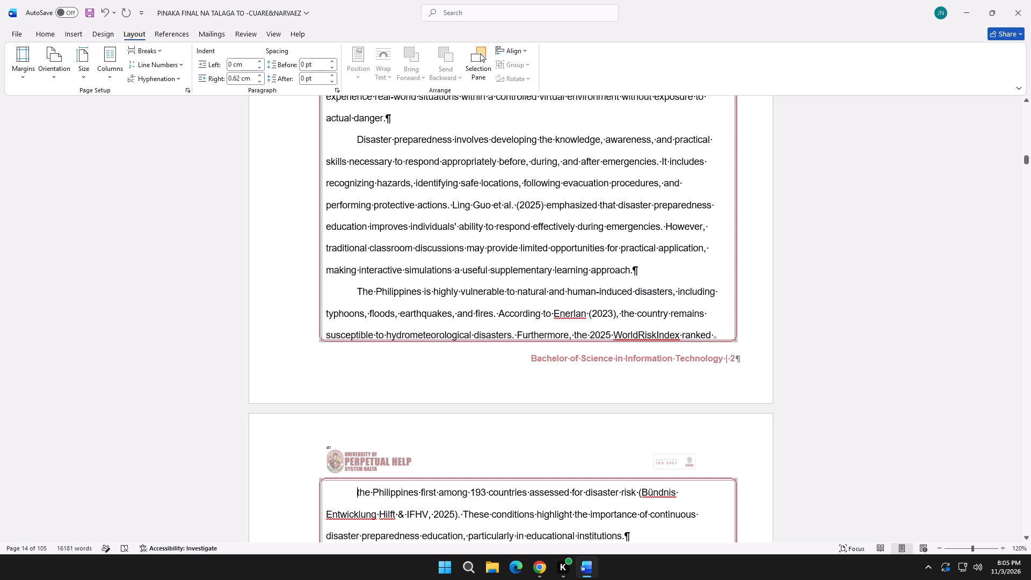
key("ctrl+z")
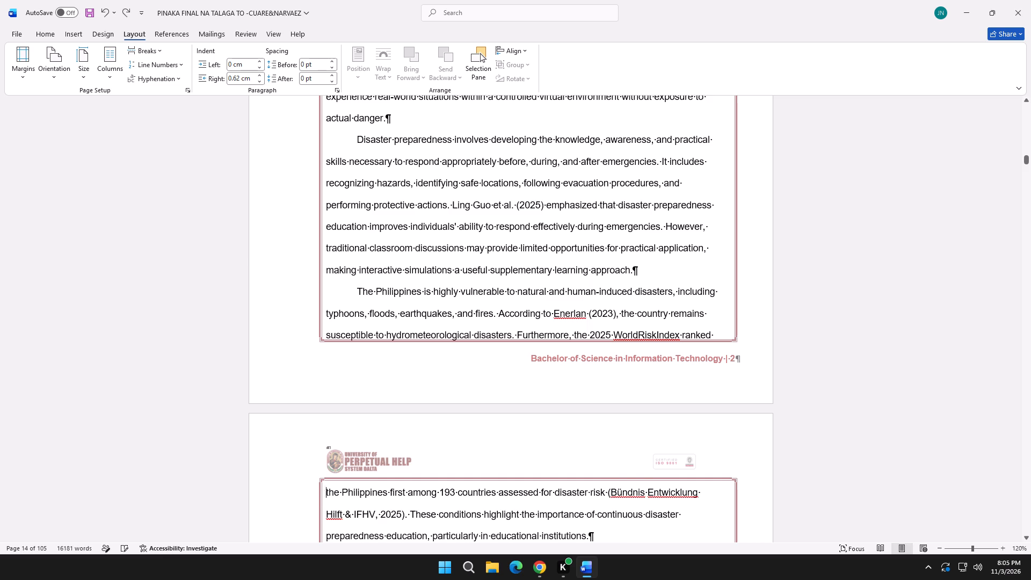
Check the Chapter 1 pages numbered 2 and 3 and undo the removal of the blank page before Chapter 1.
scroll(398, 216, "down", 16)
scroll(400, 217, "down", 6)
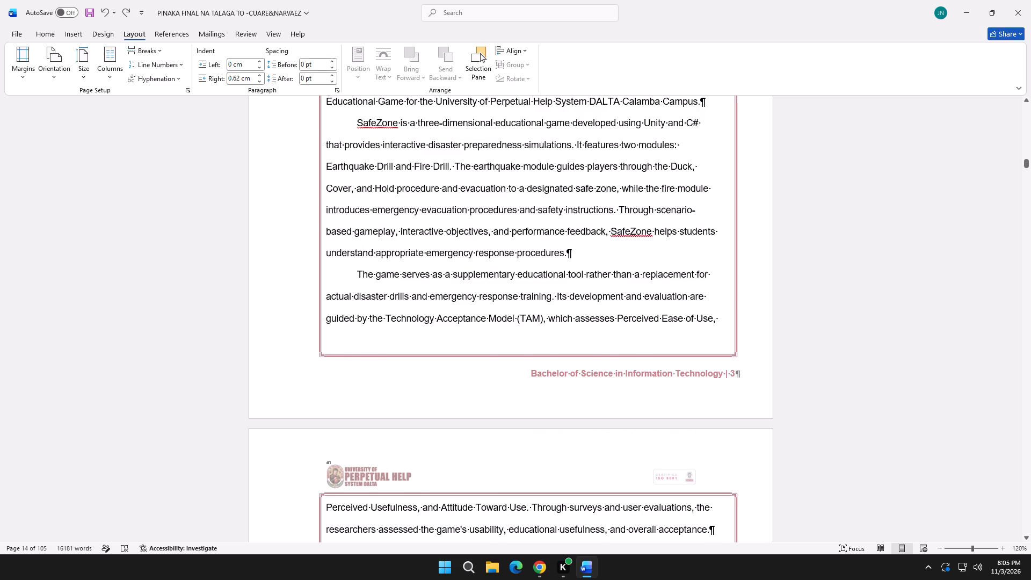
scroll(401, 218, "down", 6)
scroll(402, 219, "up", 20)
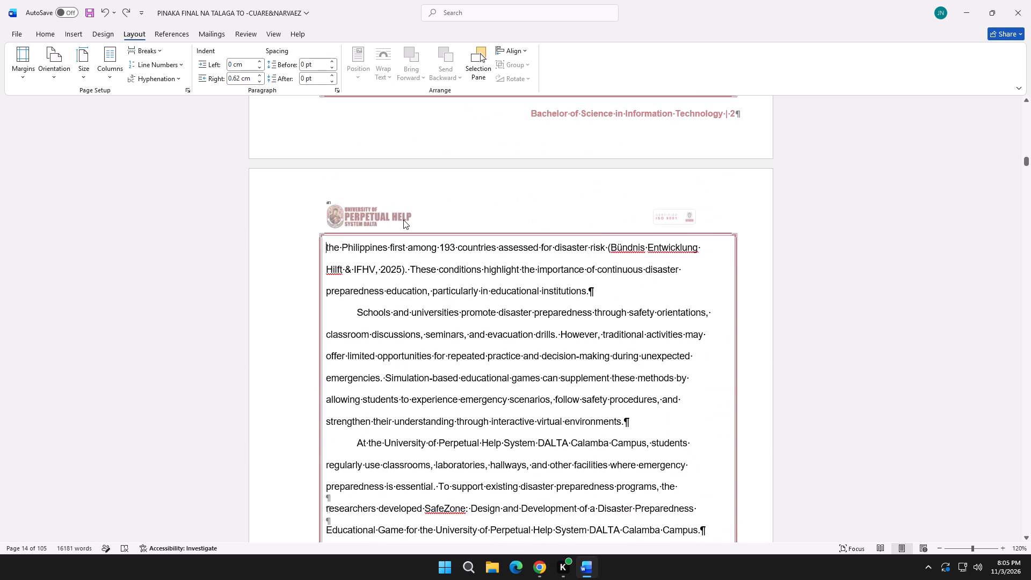
scroll(403, 220, "up", 5)
key("ctrl+z")
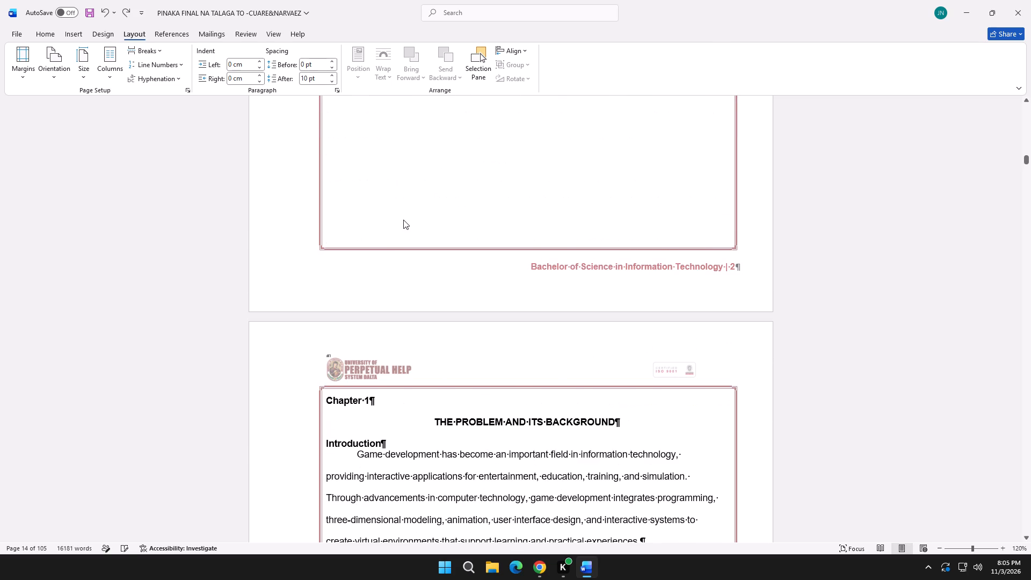
Examine the breaks and footer numbers from Chapter 1's opening page back to the end of the List of Tables.
scroll(404, 220, "down", 18)
scroll(520, 266, "down", 4)
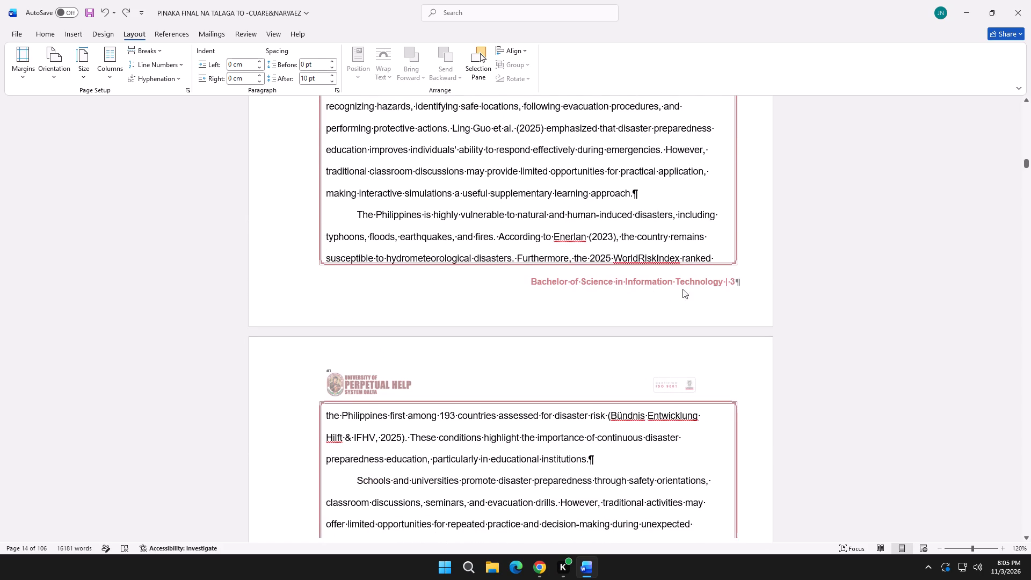
left_click(717, 257)
scroll(715, 260, "down", 13)
scroll(706, 269, "up", 20)
scroll(706, 269, "up", 4)
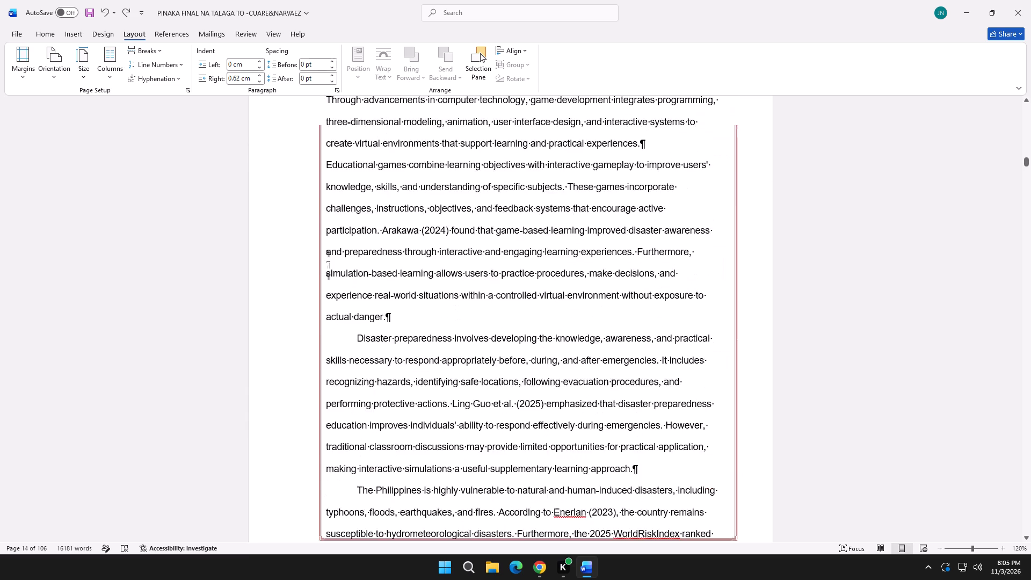
scroll(707, 276, "up", 11)
scroll(707, 277, "up", 20)
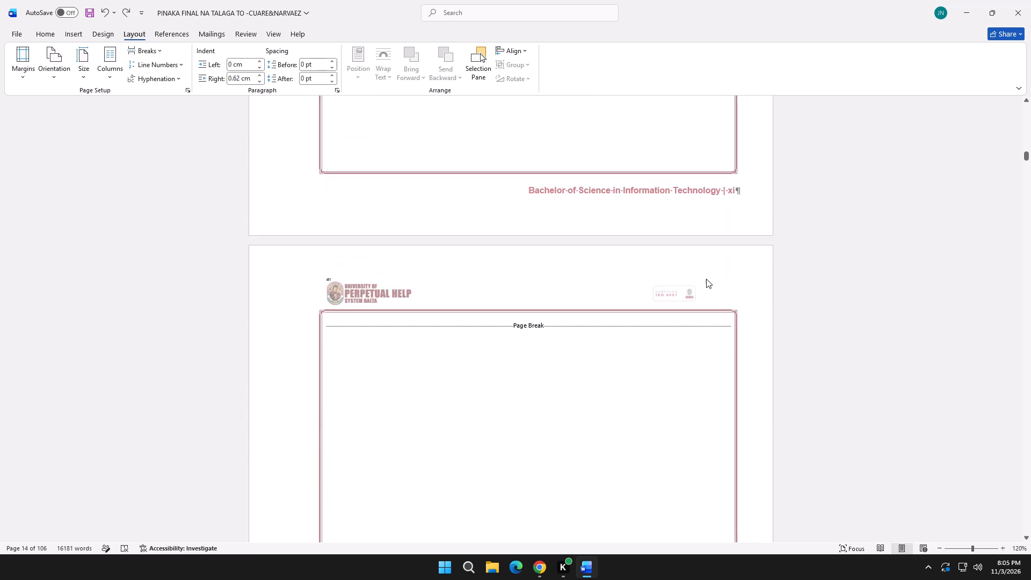
scroll(706, 279, "up", 7)
scroll(705, 284, "down", 6)
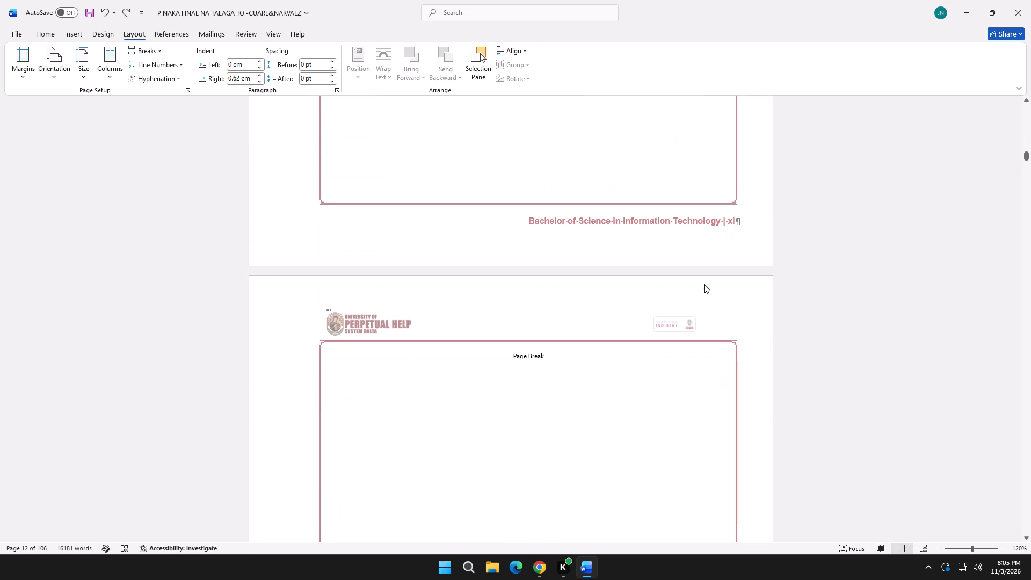
scroll(704, 284, "up", 14)
scroll(704, 284, "down", 4)
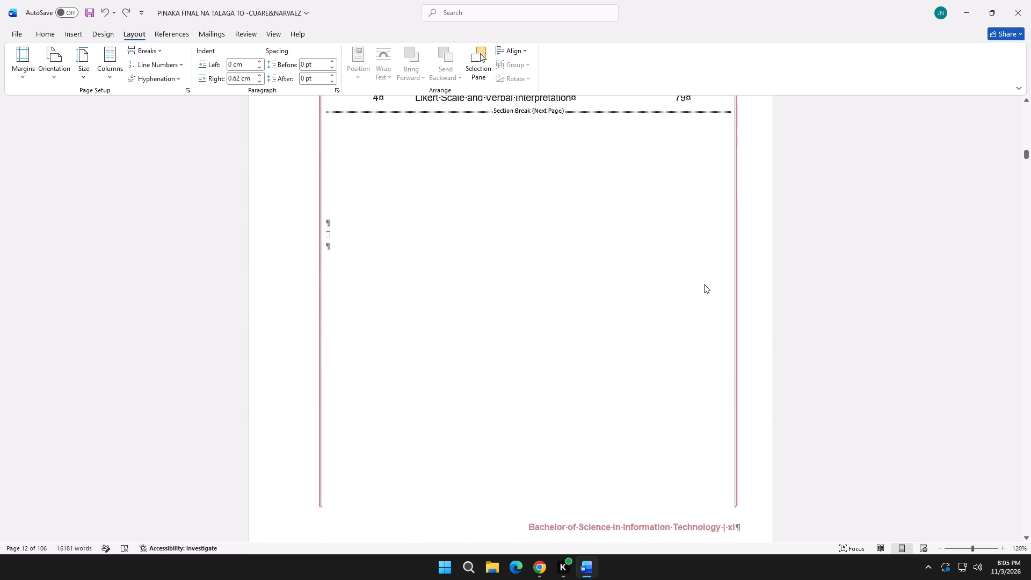
scroll(704, 284, "down", 11)
scroll(703, 286, "up", 12)
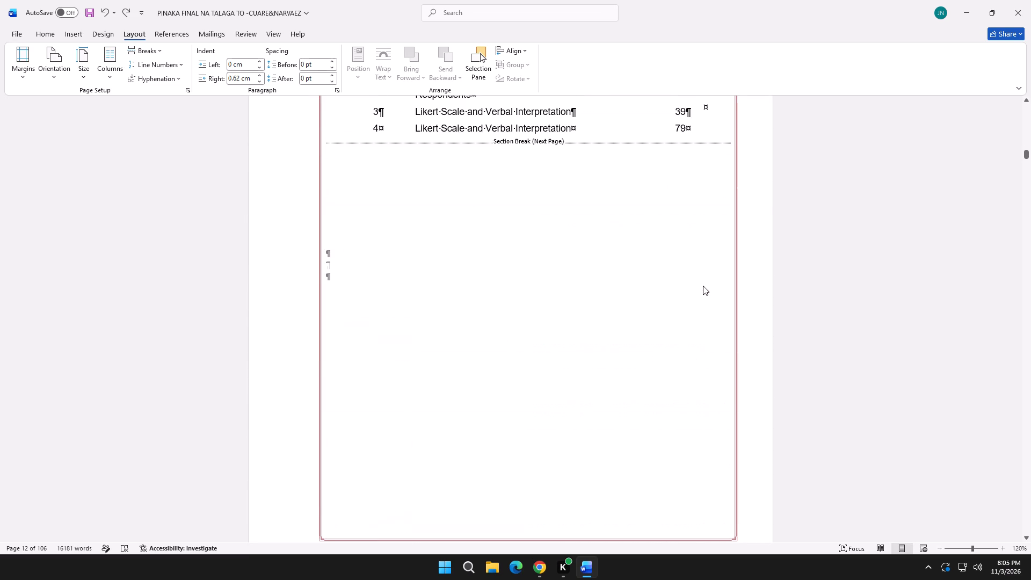
scroll(703, 286, "down", 14)
Undo the series of earlier edits to the page and section breaks between the List of Tables and Chapter 1.
key("ctrl+z")
key("ctrl+z")
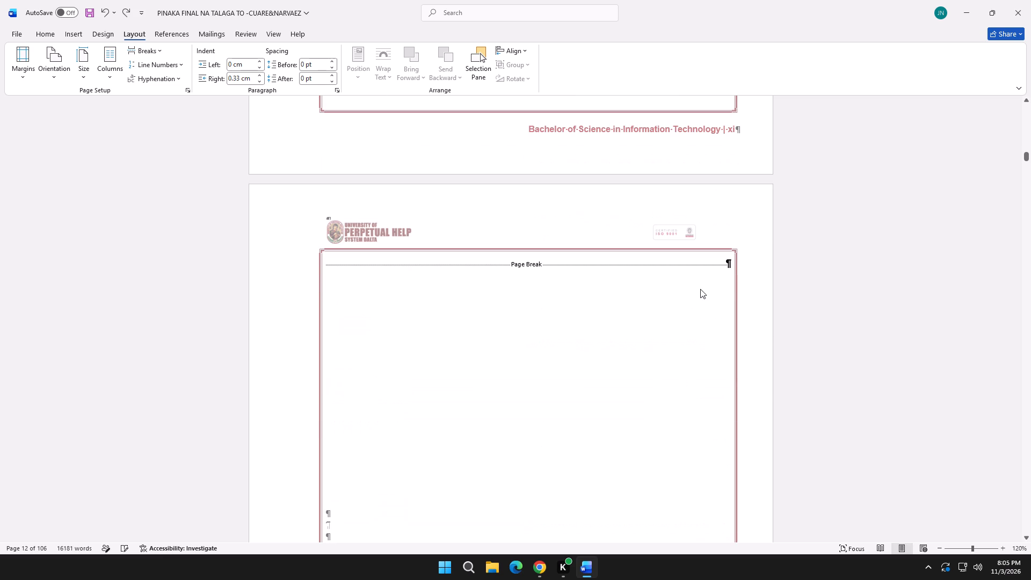
key("ctrl+z")
key("ctrl+z")
key("ctrl+z")
key("ctrl+z")
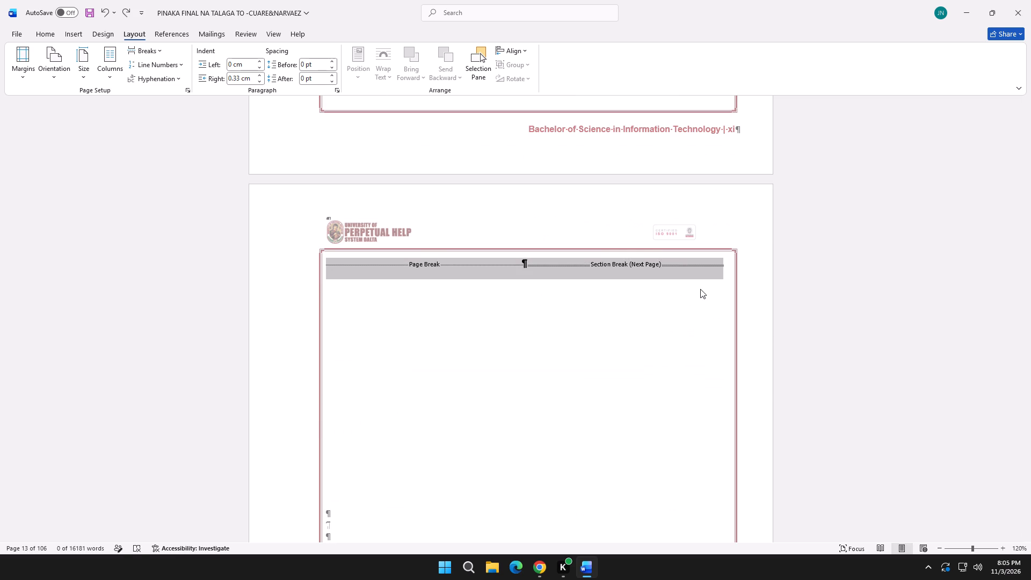
key("ctrl+z")
key("ctrl+z")
key("ctrl+z")
key("ctrl+z")
key("ctrl+z")
key("ctrl+z")
scroll(694, 290, "down", 5)
key("ctrl+z")
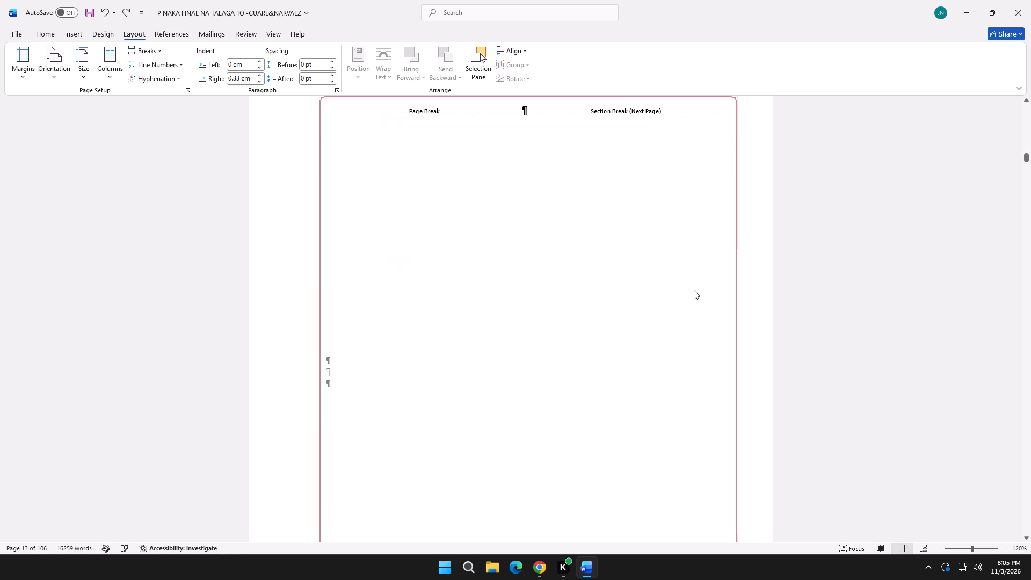
key("ctrl+z")
key("ctrl+z")
key("ctrl+z")
key("ctrl+z")
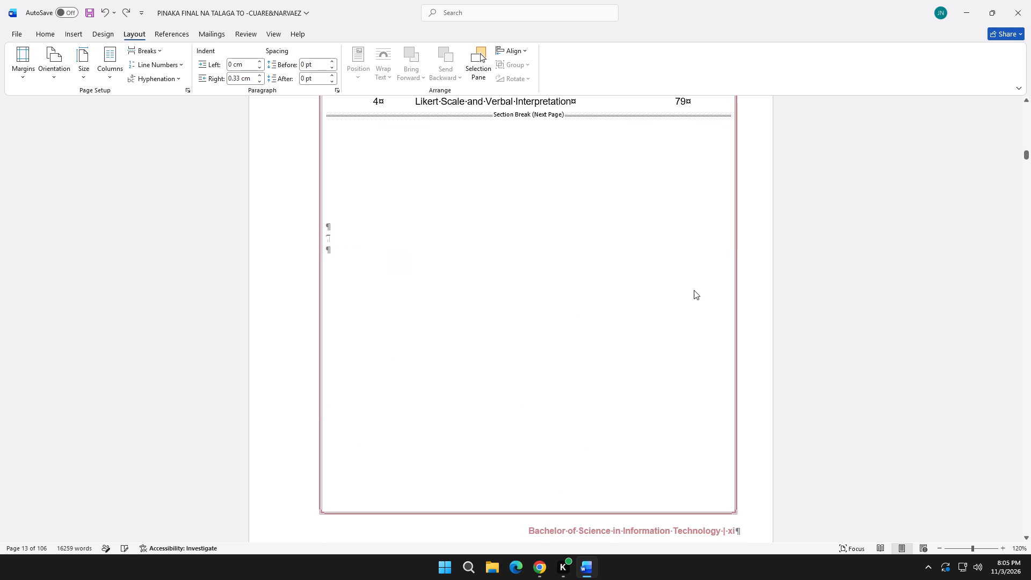
scroll(694, 290, "up", 4)
scroll(694, 290, "down", 14)
scroll(693, 290, "down", 10)
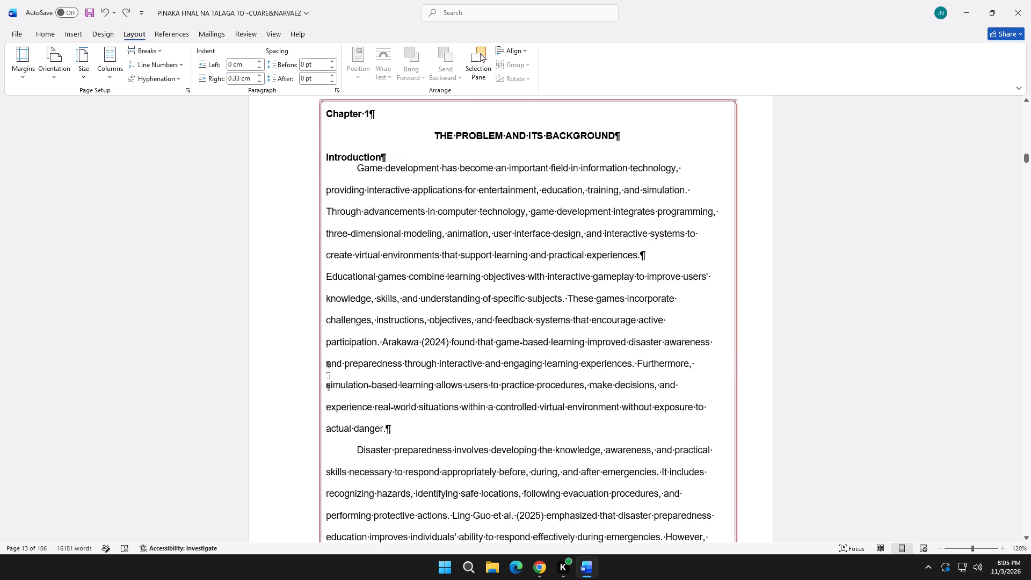
scroll(692, 291, "down", 16)
scroll(680, 291, "down", 7)
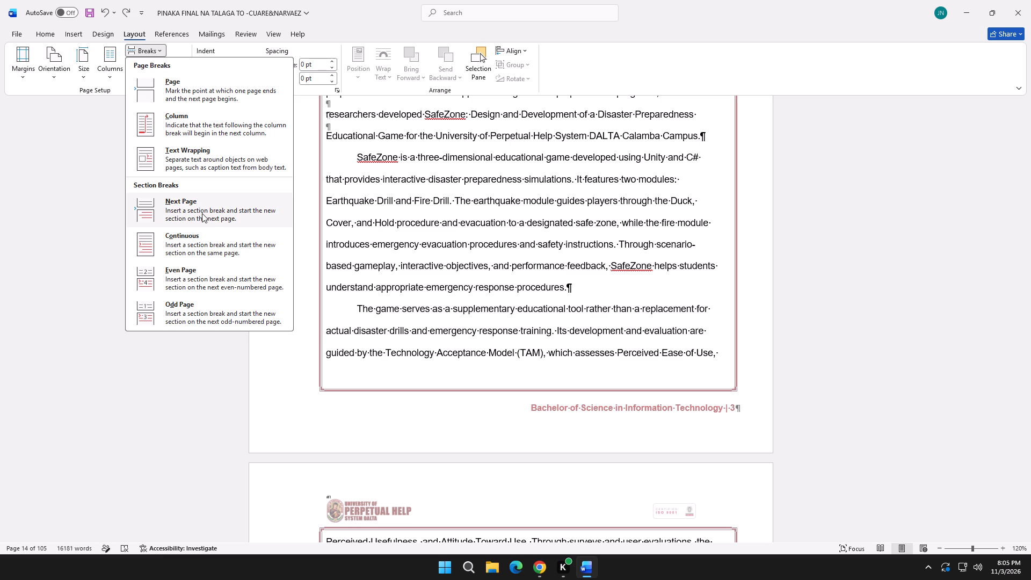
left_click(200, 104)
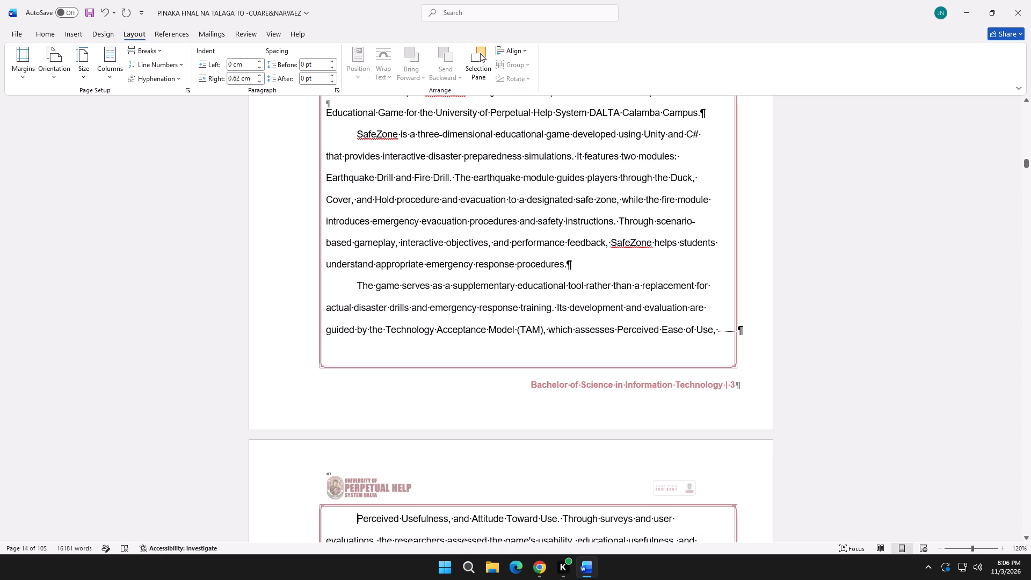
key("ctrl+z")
Insert a page break after "the 2025 WorldRiskIndex ranked" at the end of the Chapter 1 page numbered 2.
scroll(634, 338, "up", 20)
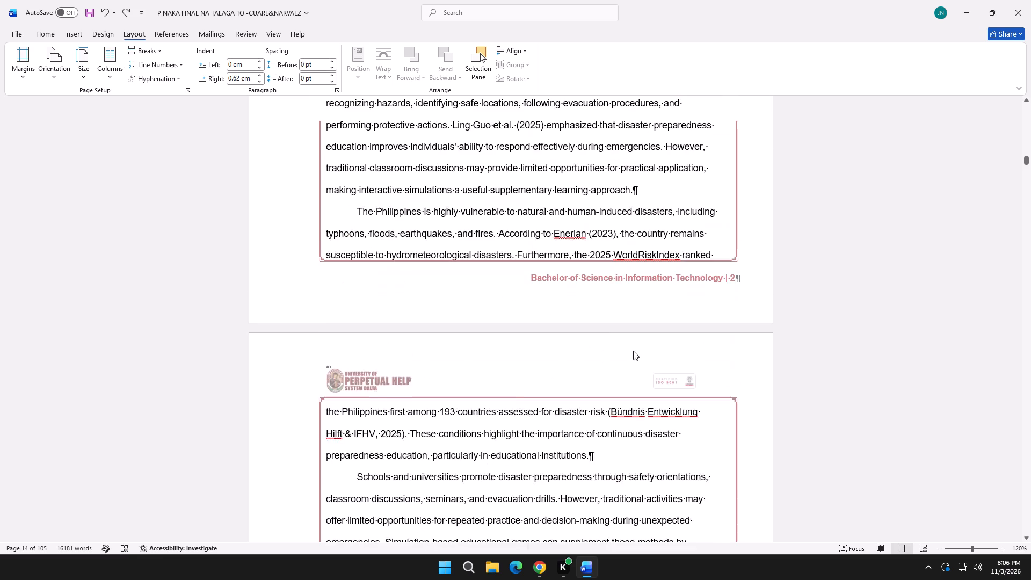
scroll(633, 351, "up", 14)
scroll(630, 347, "down", 8)
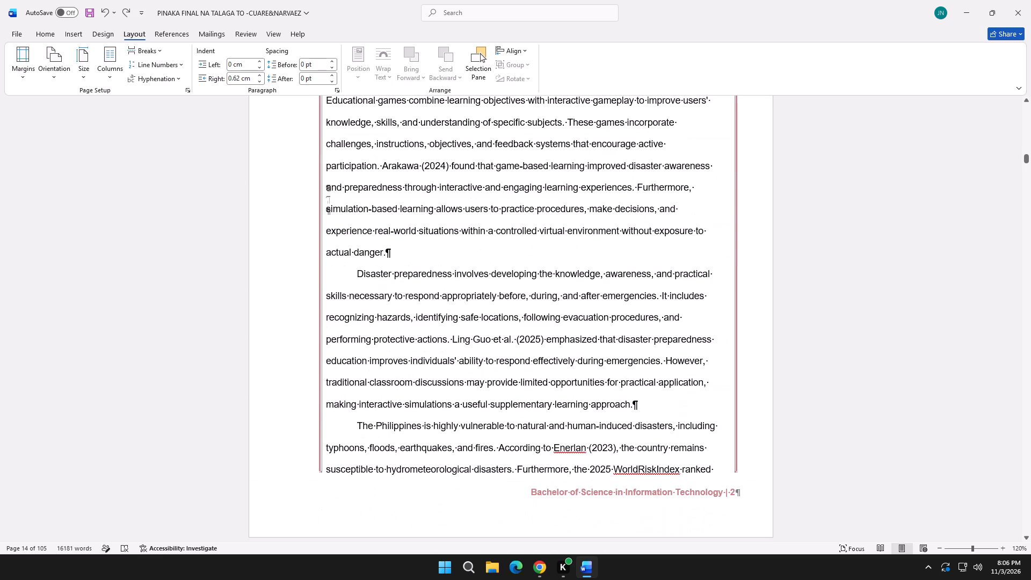
left_click(721, 467)
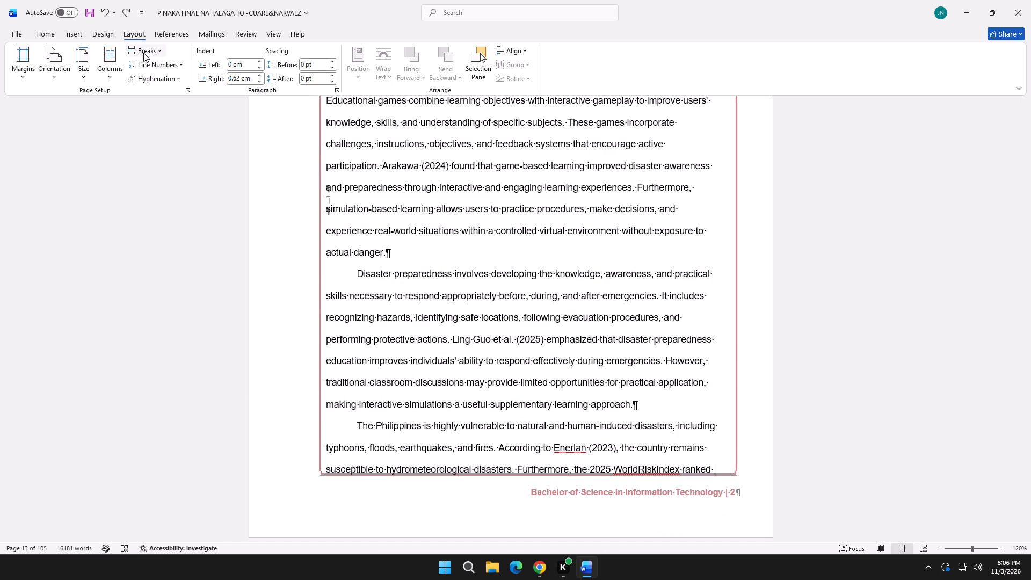
left_click(143, 53)
left_click(173, 92)
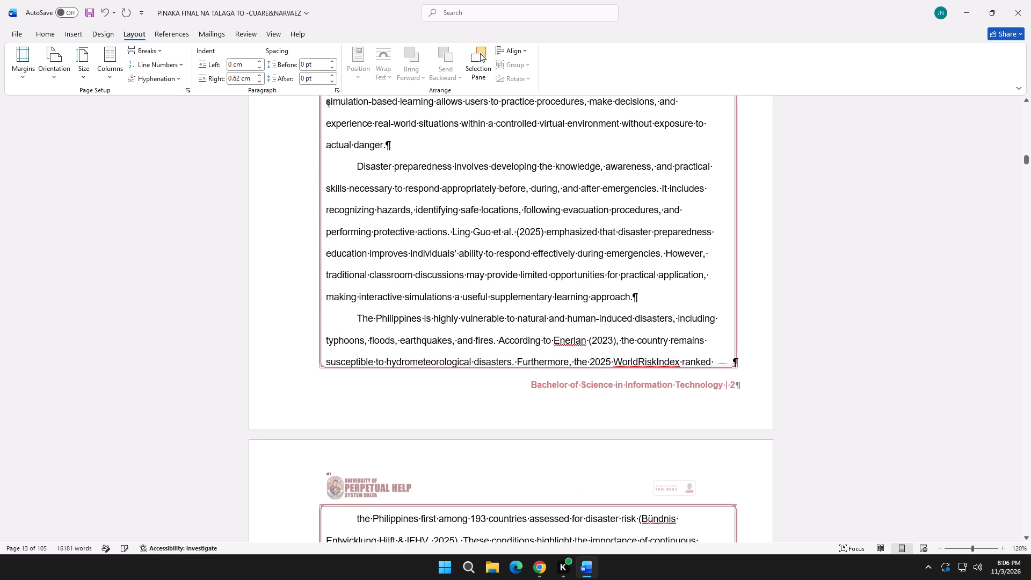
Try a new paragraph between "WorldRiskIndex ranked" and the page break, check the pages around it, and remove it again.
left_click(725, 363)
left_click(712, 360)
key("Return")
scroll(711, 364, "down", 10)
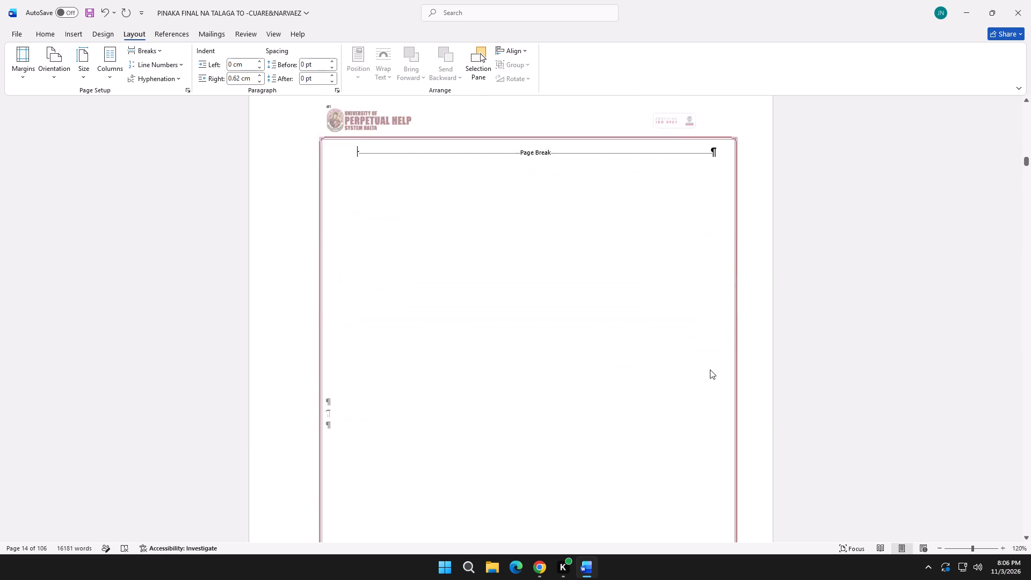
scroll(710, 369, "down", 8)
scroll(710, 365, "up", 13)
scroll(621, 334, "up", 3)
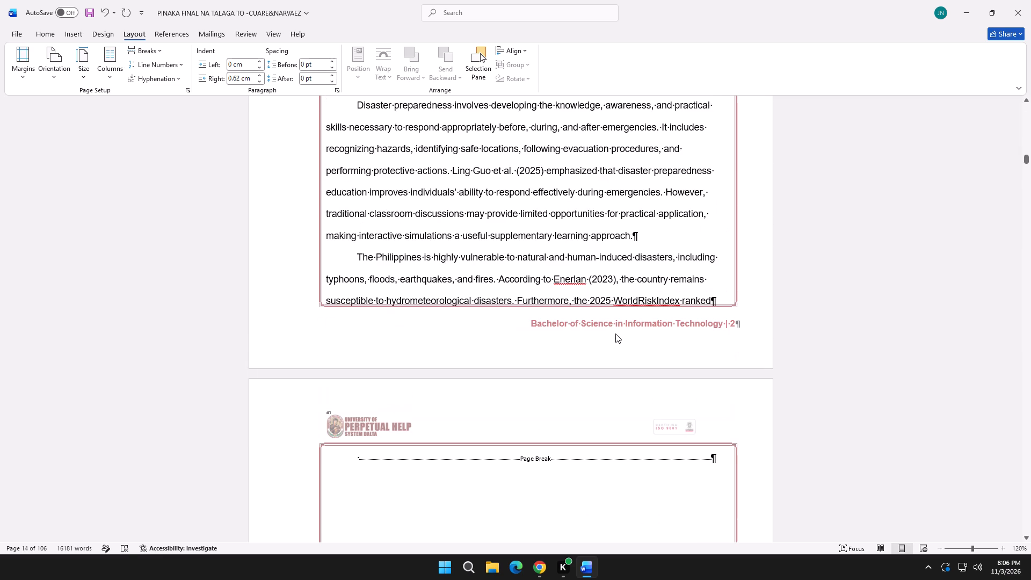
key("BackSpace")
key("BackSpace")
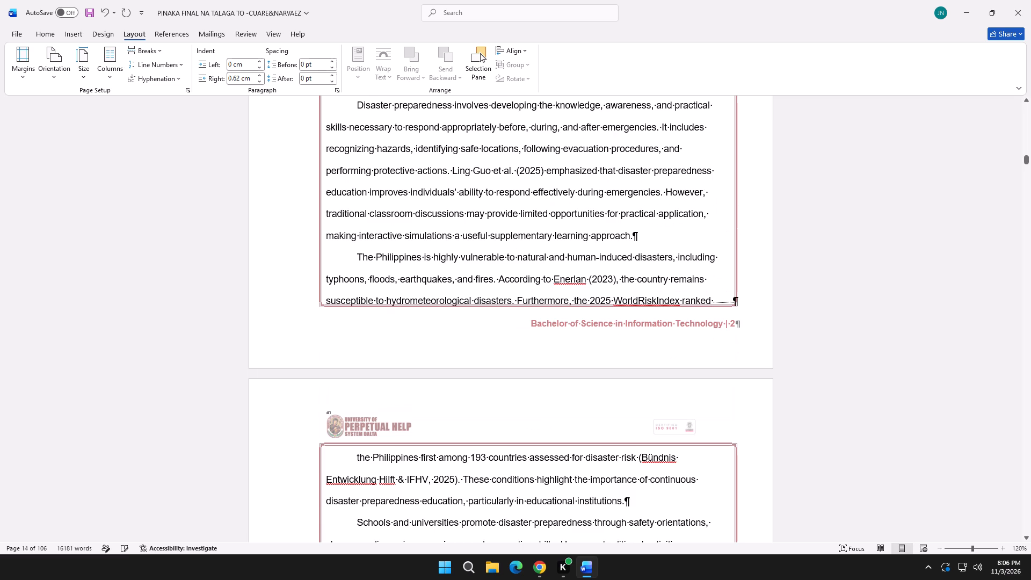
Recheck the end of the Chapter 1 page numbered 2 and switch to Chrome to reread ChatGPT's section break instructions.
scroll(615, 334, "up", 4)
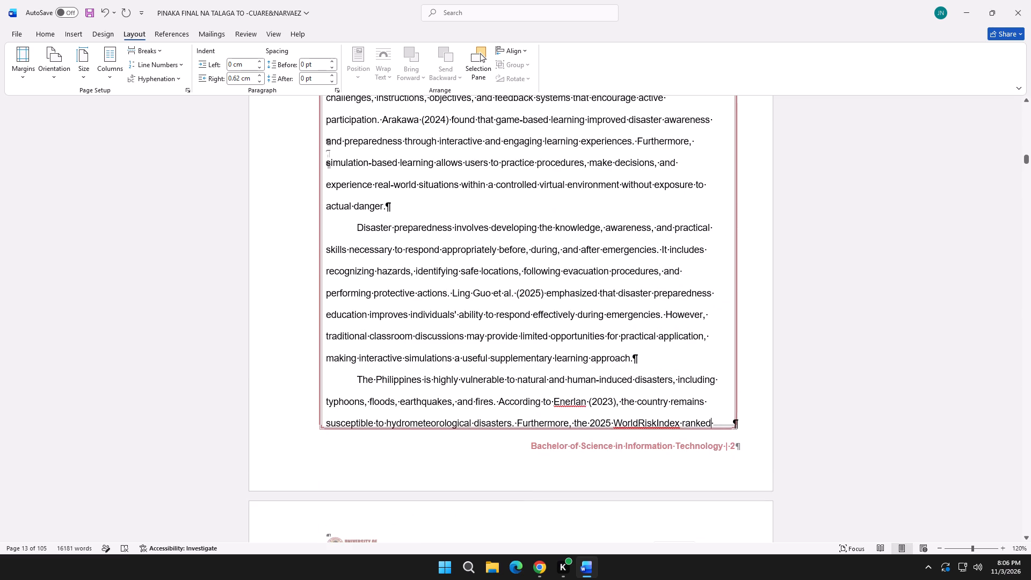
key("alt+Tab")
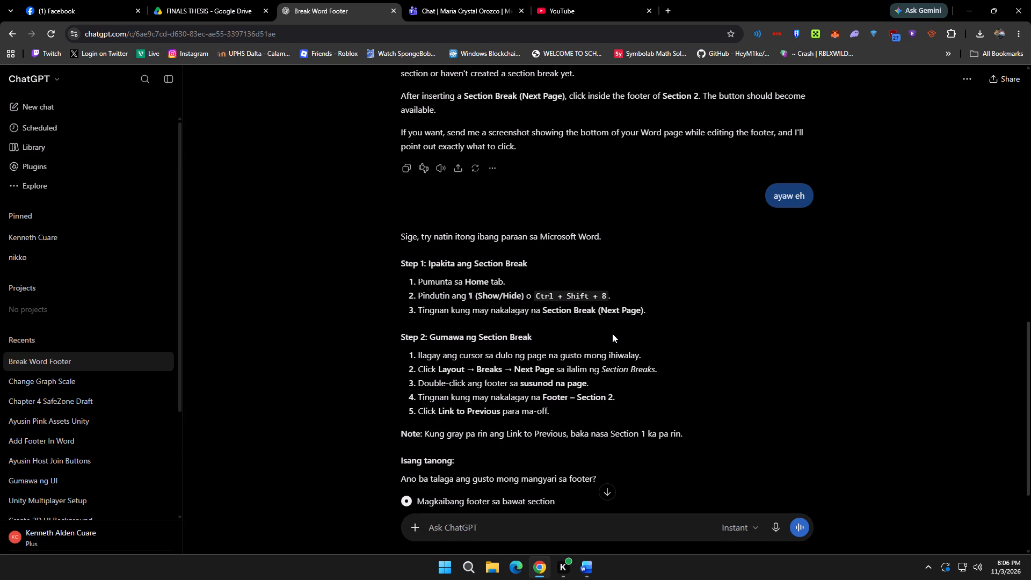
Compare the end of the Chapter 1 page numbered 3 in Word with ChatGPT's section break and Link to Previous instructions in Chrome.
key("alt+Tab")
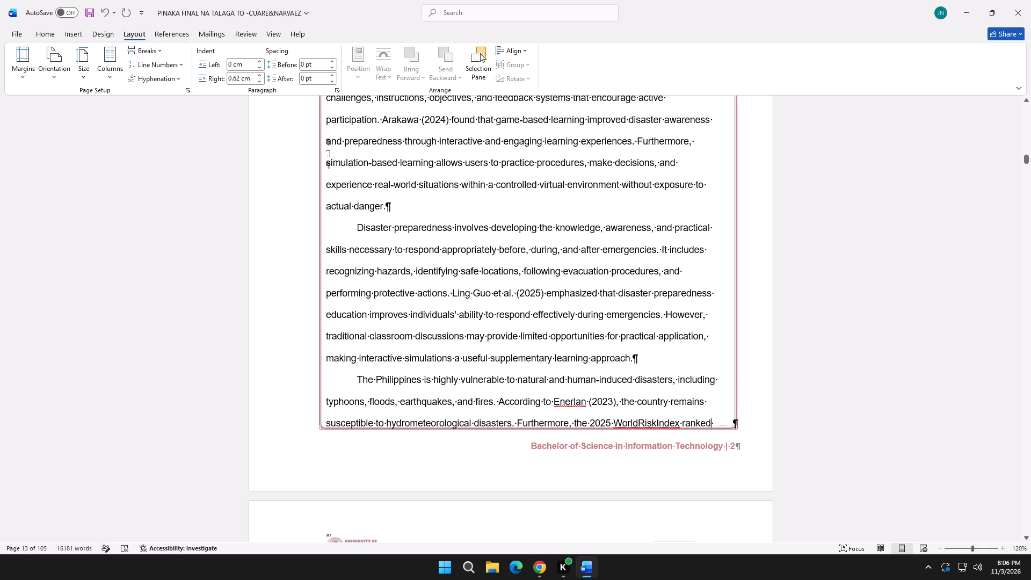
scroll(612, 335, "down", 20)
scroll(612, 335, "down", 4)
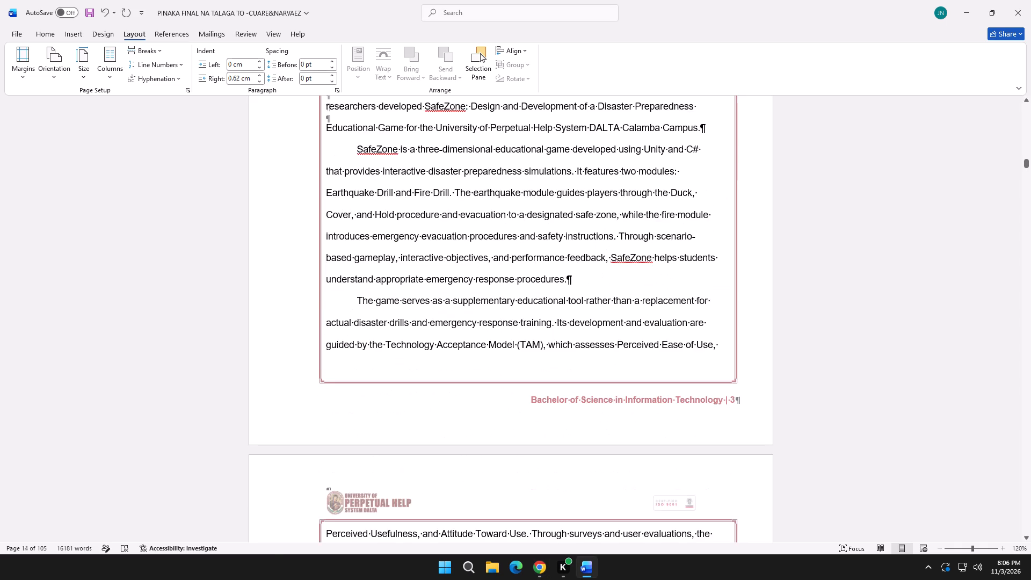
key("alt+Tab")
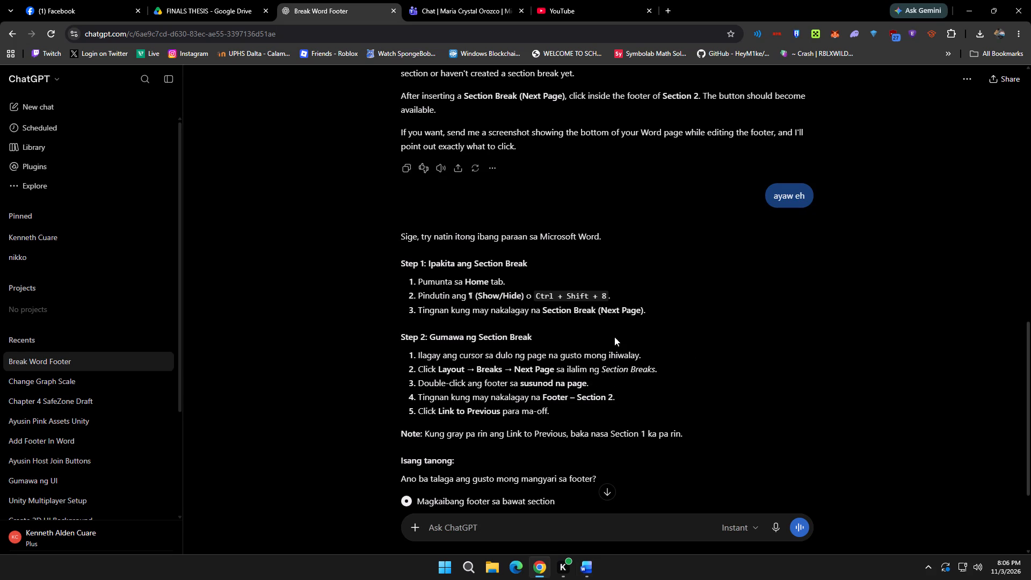
key("alt+Tab")
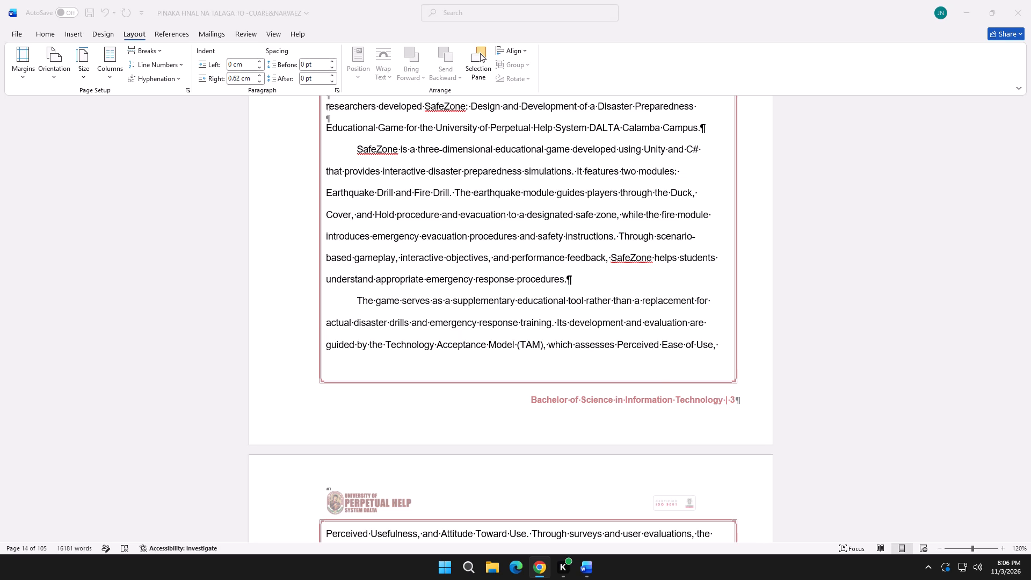
key("alt+Tab")
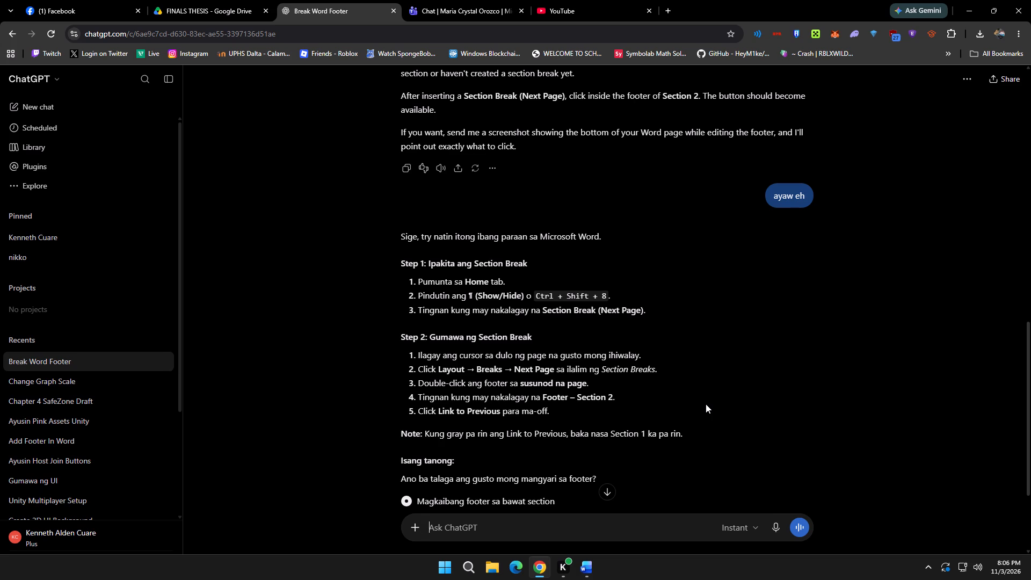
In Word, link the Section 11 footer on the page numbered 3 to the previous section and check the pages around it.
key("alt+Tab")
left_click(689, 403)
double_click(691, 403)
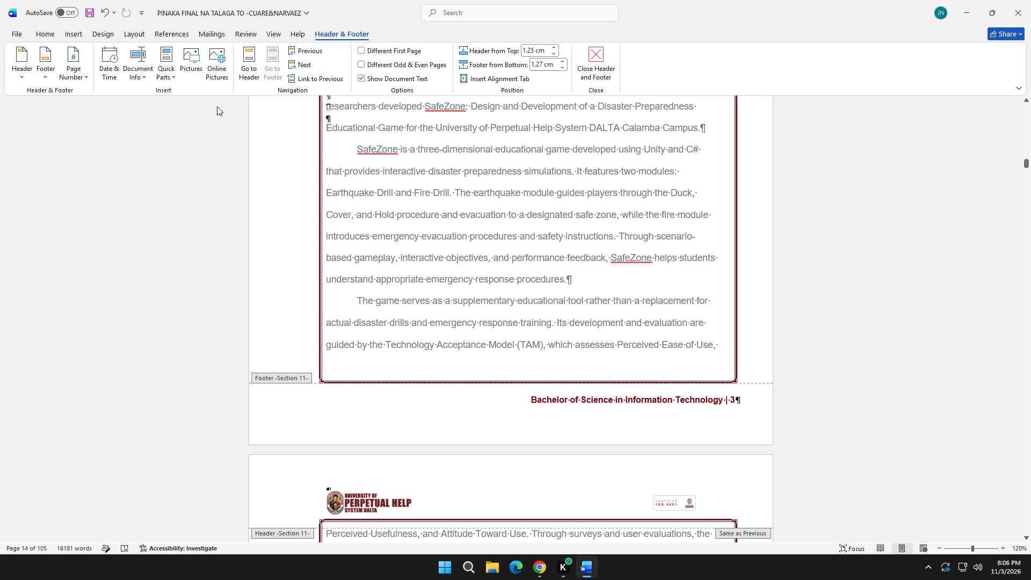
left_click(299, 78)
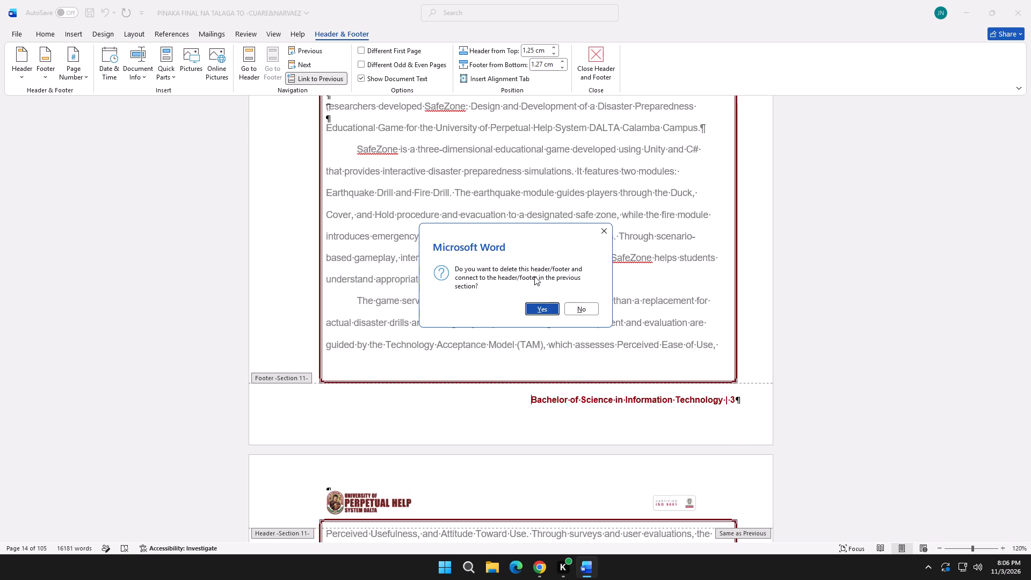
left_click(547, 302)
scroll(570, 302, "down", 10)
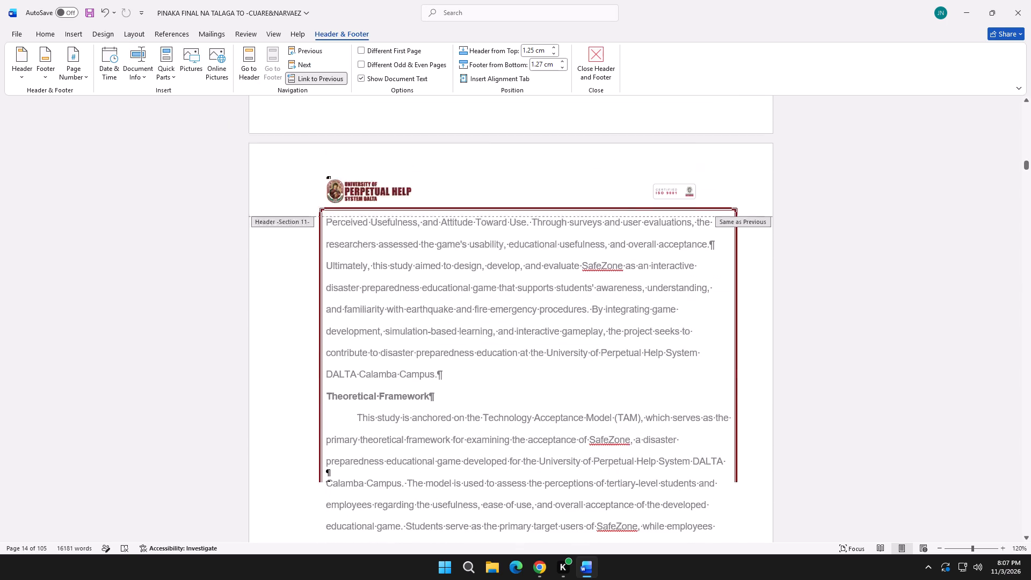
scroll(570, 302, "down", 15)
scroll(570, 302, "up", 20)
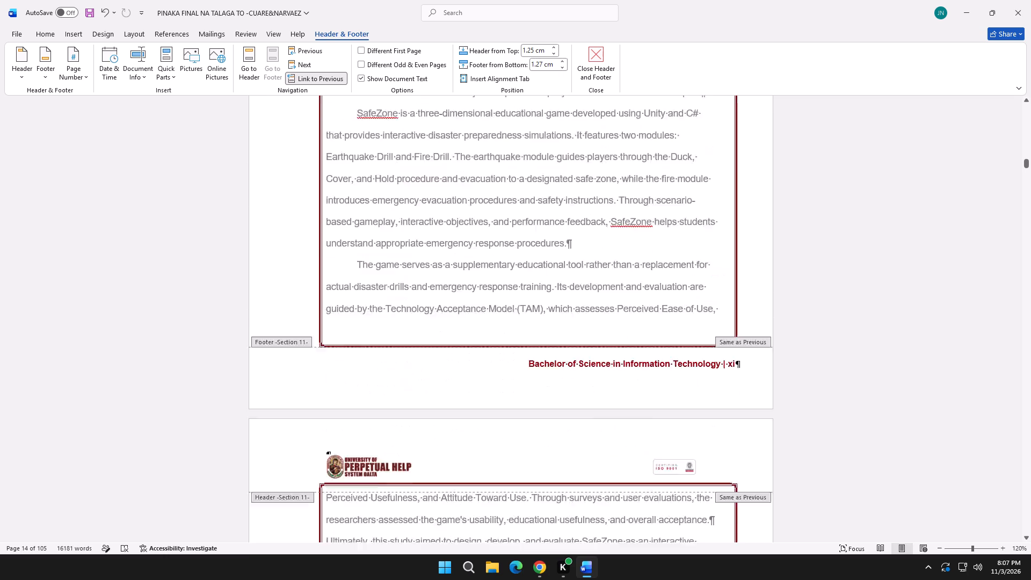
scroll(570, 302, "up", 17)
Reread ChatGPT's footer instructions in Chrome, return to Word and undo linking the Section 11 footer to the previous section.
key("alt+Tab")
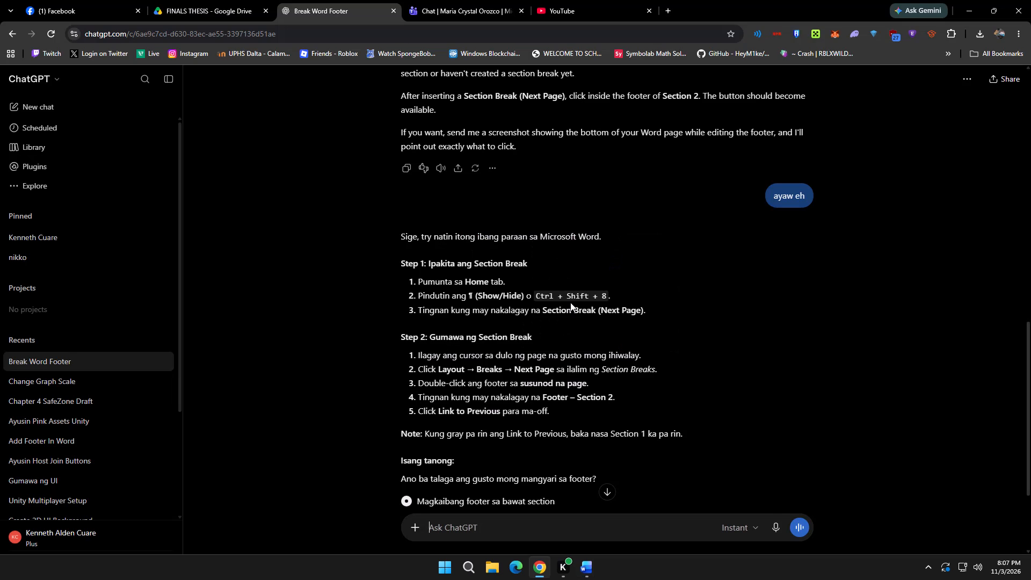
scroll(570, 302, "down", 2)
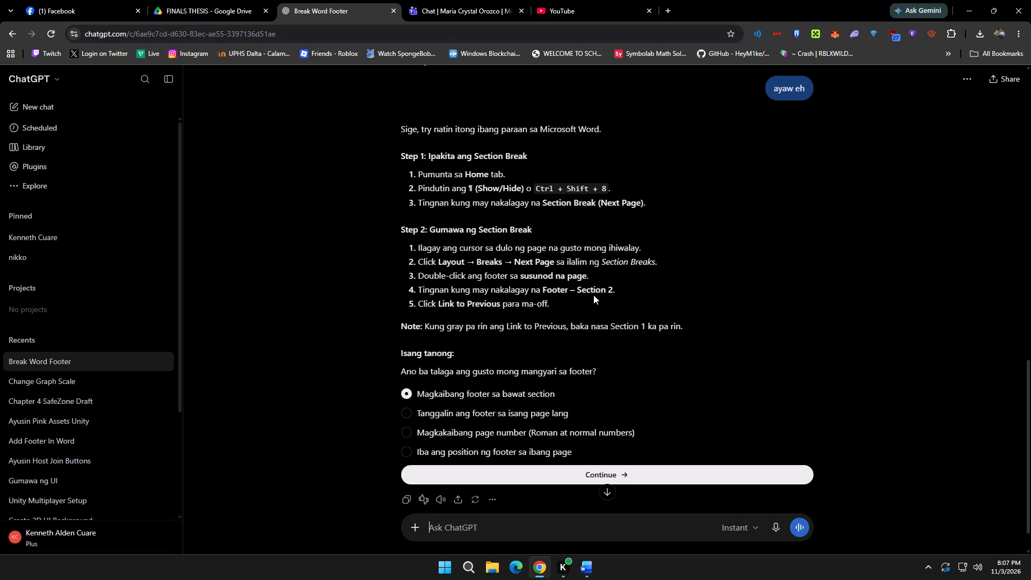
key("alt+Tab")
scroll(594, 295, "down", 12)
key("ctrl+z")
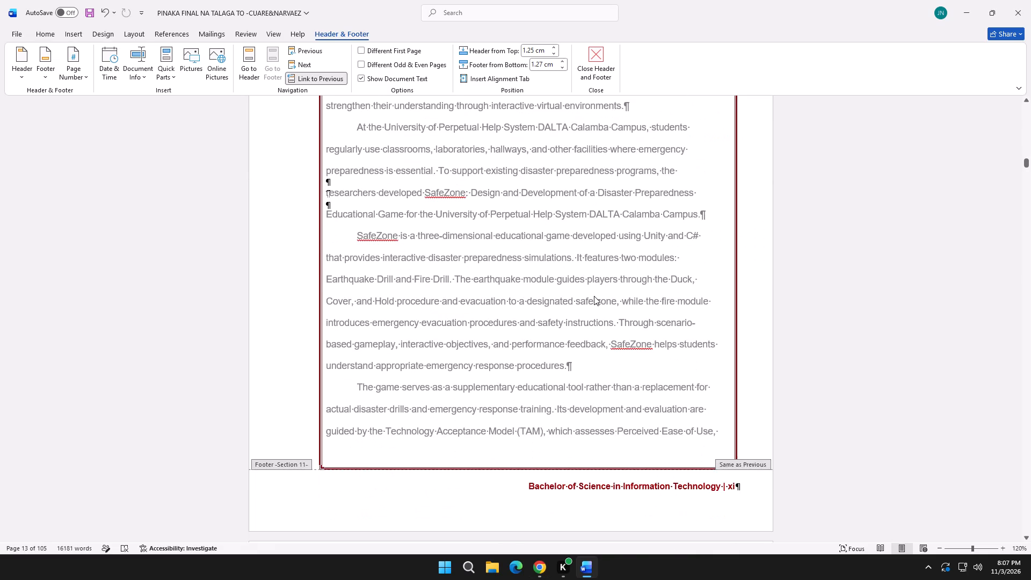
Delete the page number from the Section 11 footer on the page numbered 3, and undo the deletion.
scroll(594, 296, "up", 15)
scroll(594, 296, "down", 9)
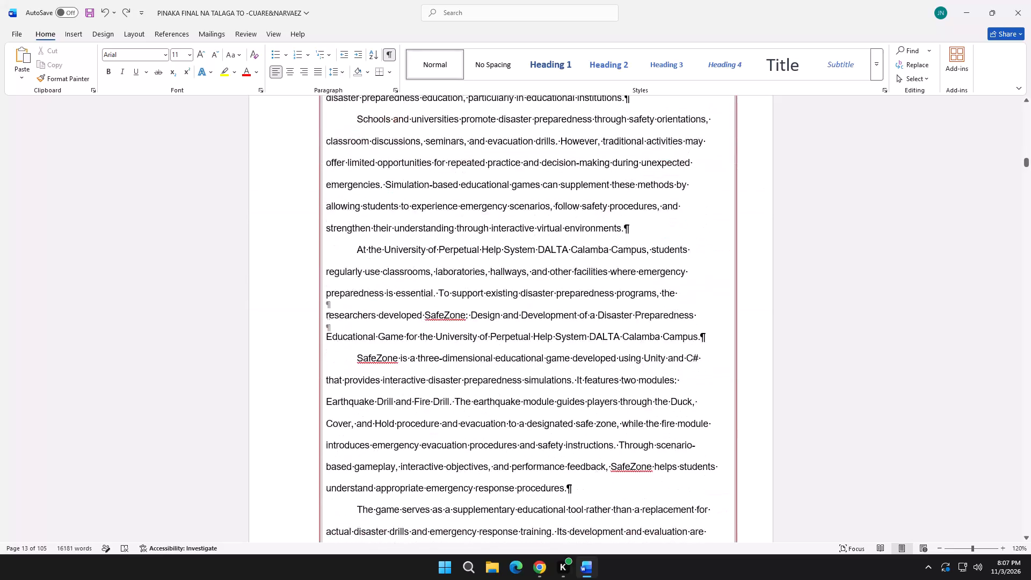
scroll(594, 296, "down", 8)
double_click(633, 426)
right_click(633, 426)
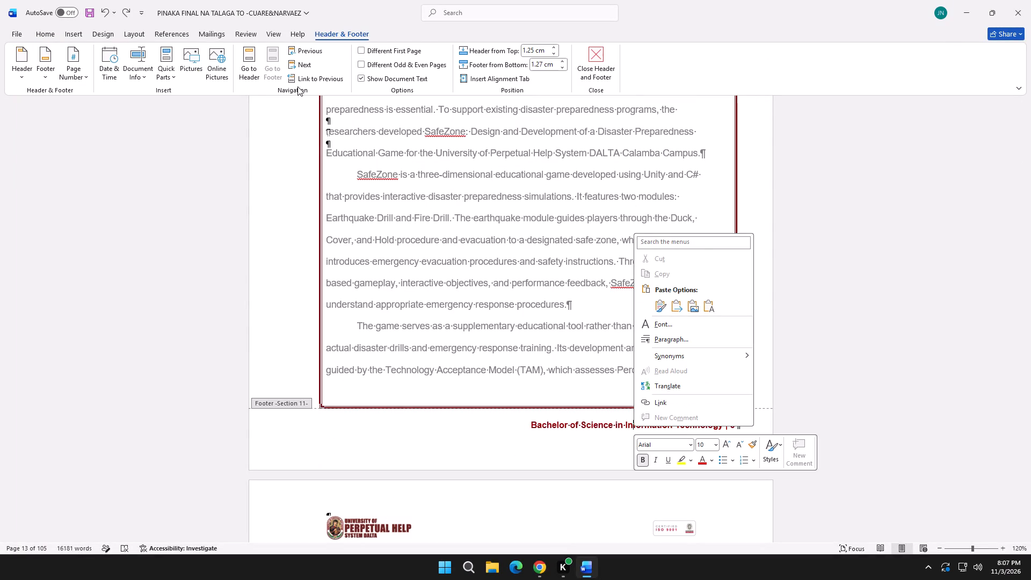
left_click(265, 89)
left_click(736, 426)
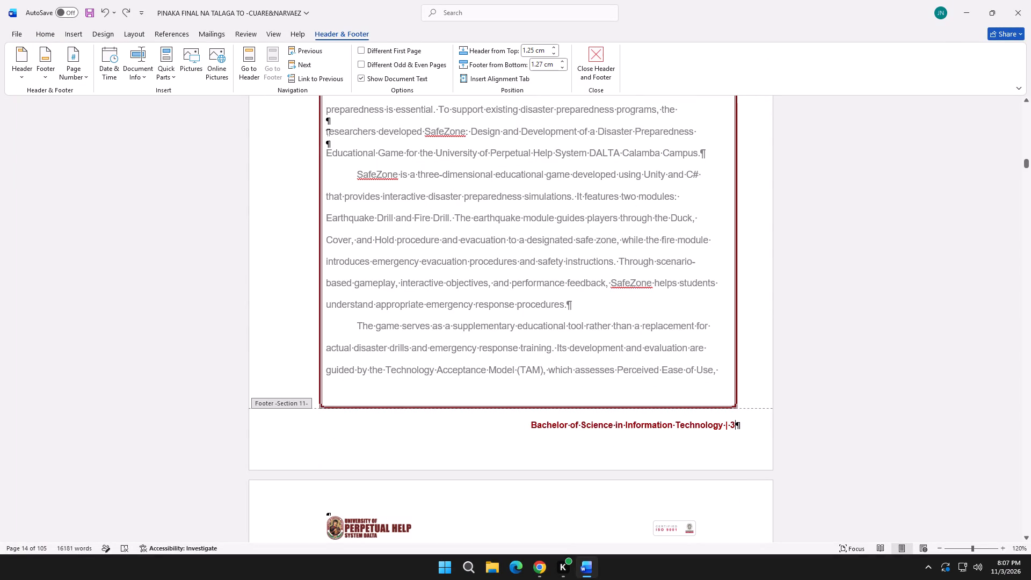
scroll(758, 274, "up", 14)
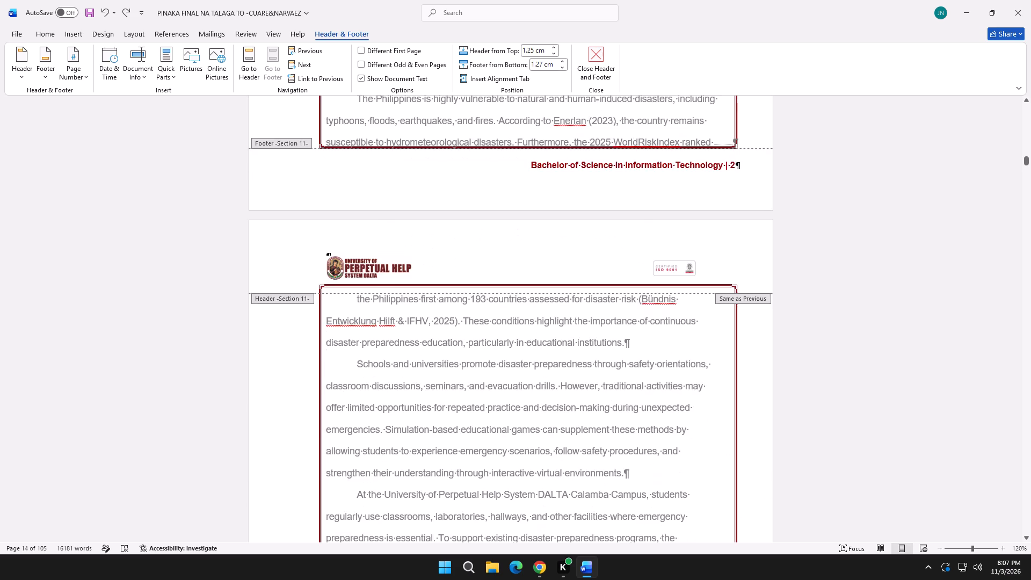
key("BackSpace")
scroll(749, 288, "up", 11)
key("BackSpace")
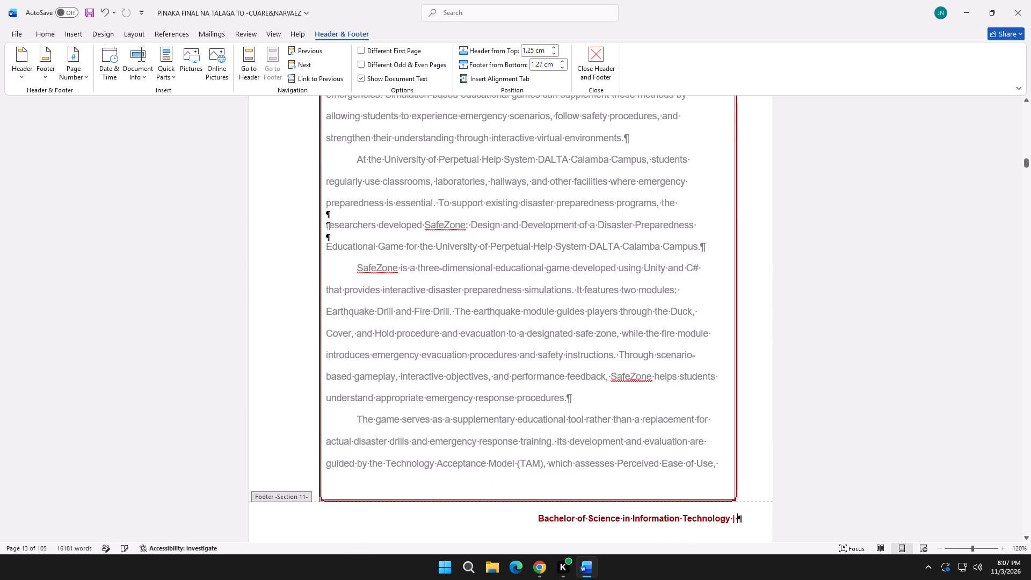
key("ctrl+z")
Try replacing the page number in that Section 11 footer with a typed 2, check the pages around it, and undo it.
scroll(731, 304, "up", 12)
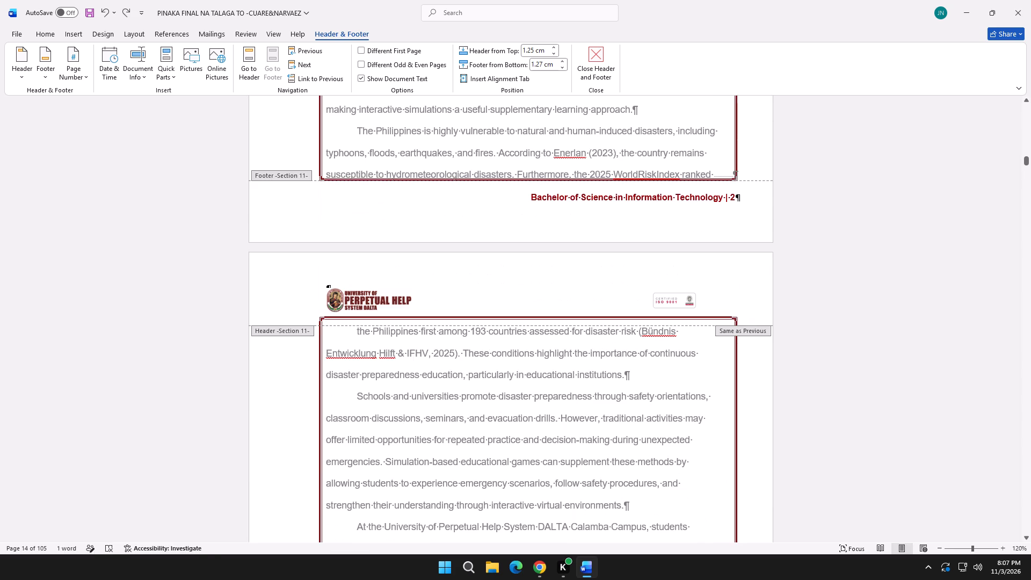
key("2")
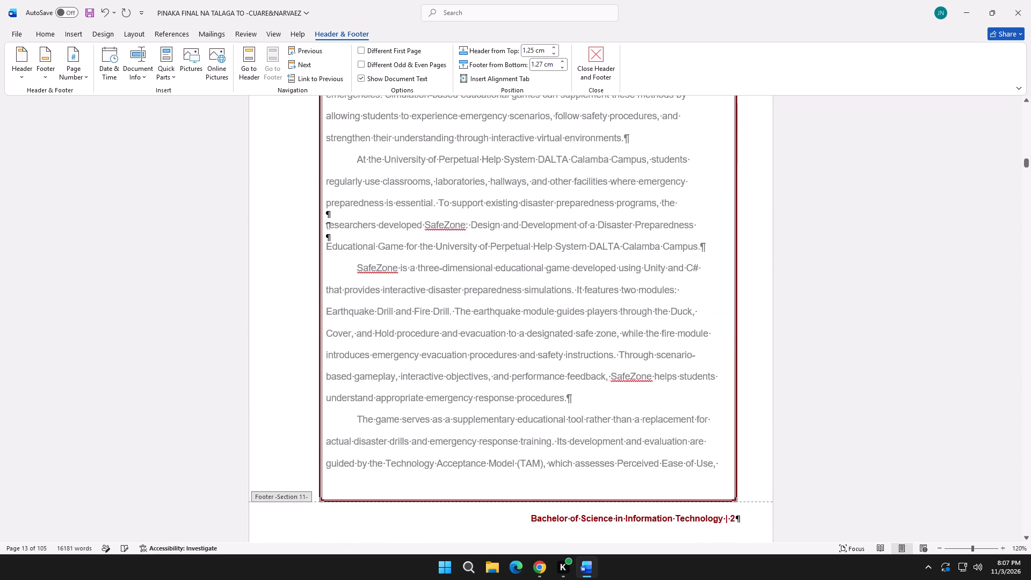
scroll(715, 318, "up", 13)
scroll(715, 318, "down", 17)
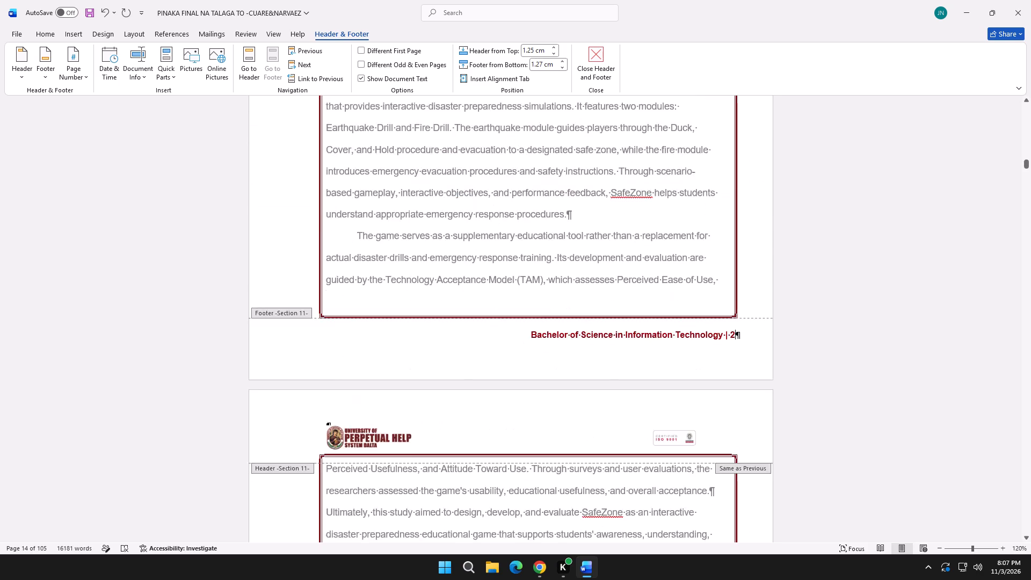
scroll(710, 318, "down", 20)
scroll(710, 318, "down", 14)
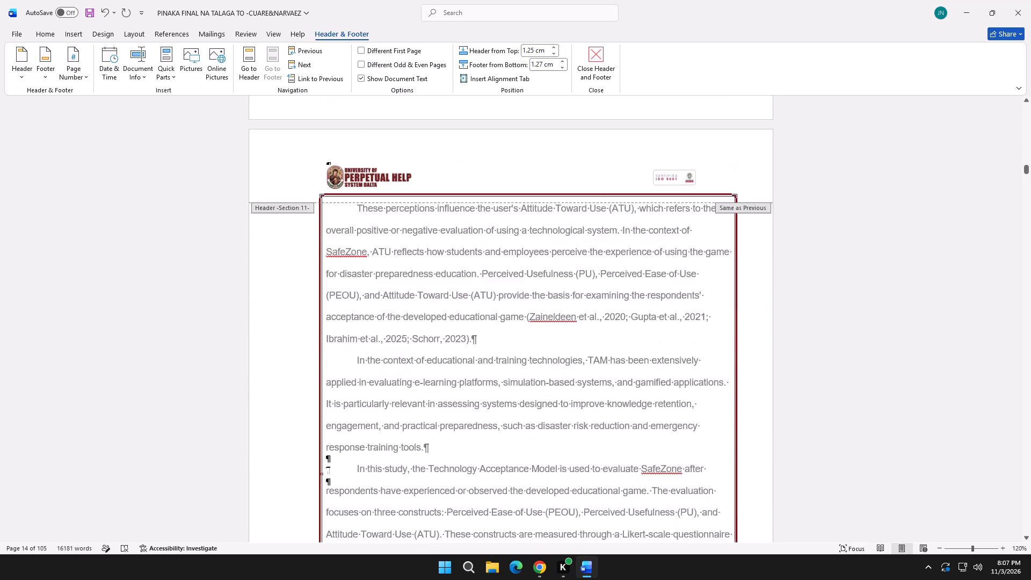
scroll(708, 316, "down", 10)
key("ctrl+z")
Recheck the Section 11 footers numbered 2 and 3, and undo the earlier removal of the paragraph between "WorldRiskIndex ranked" and the page break.
scroll(707, 315, "up", 5)
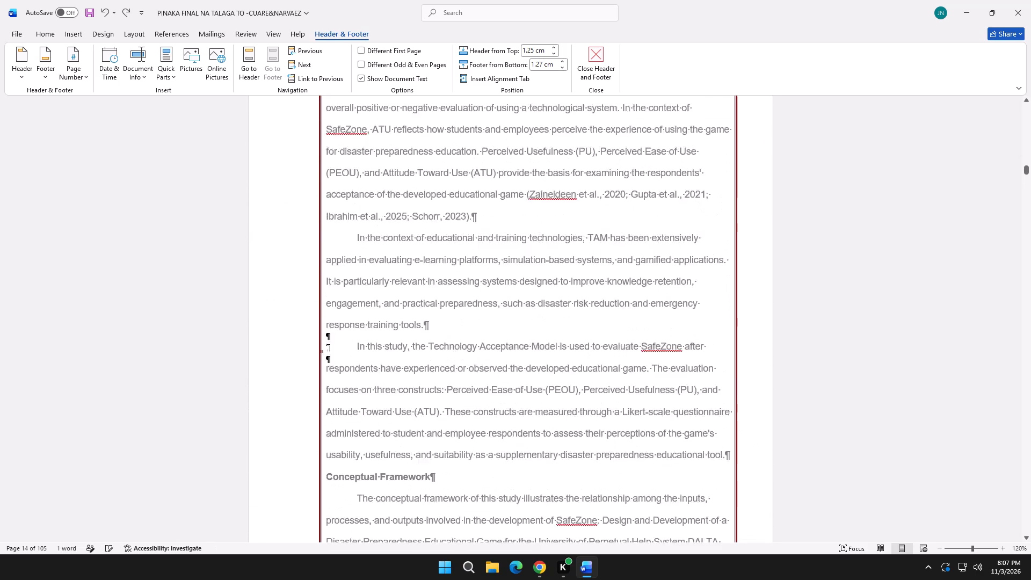
scroll(707, 315, "up", 20)
scroll(707, 315, "up", 20)
scroll(707, 315, "up", 11)
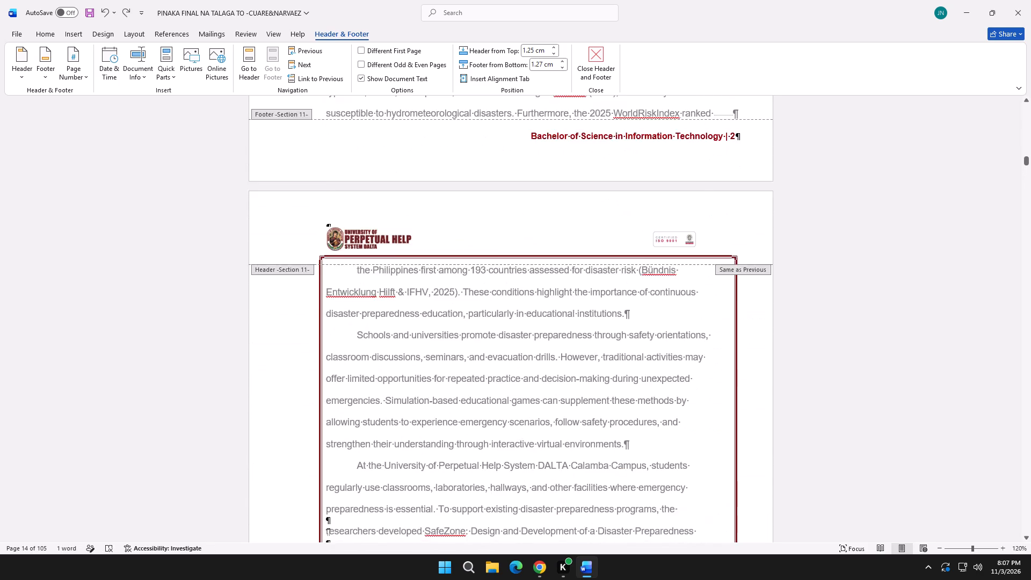
scroll(660, 394, "up", 8)
scroll(657, 385, "down", 19)
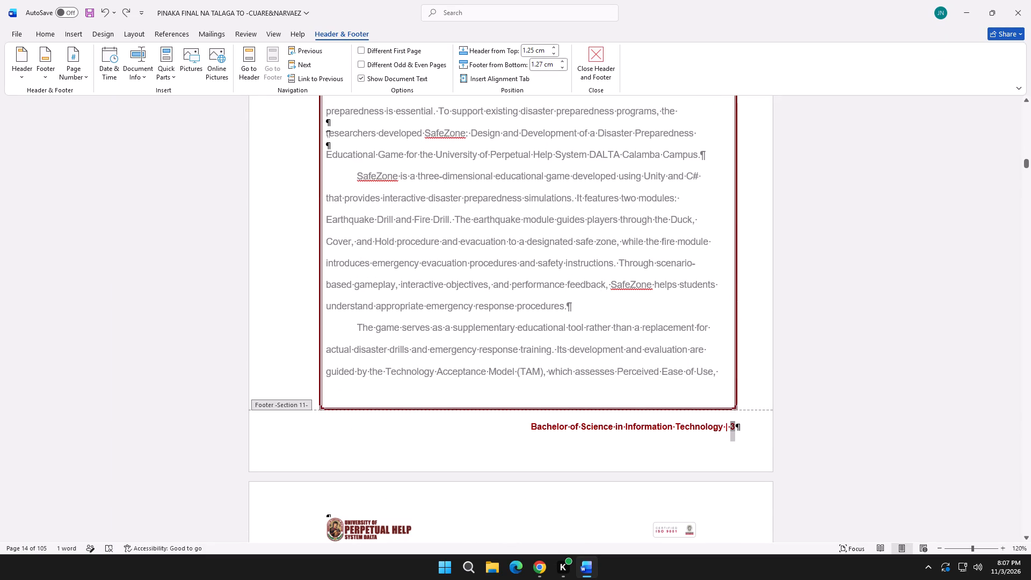
scroll(731, 427, "up", 12)
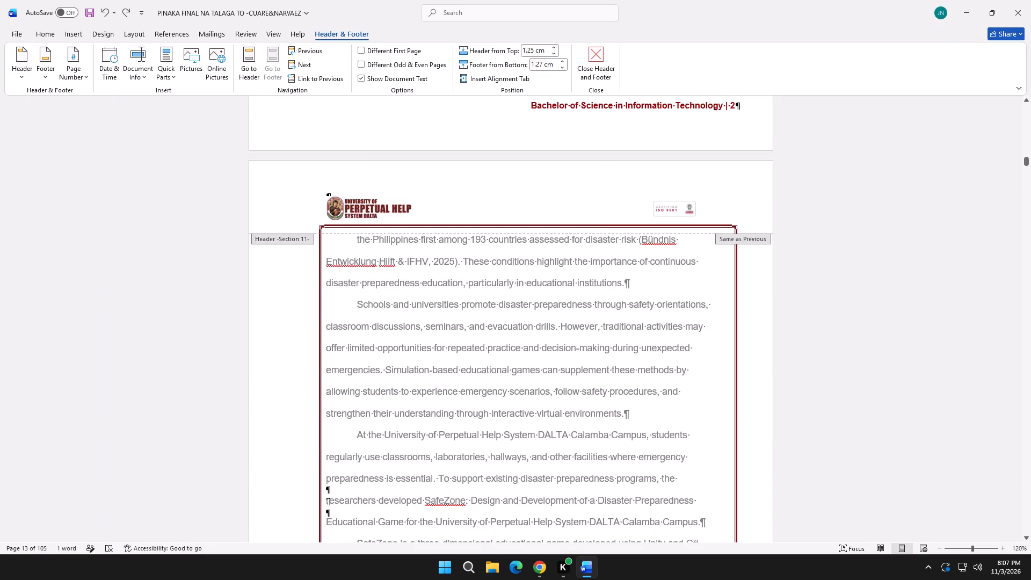
scroll(725, 422, "up", 6)
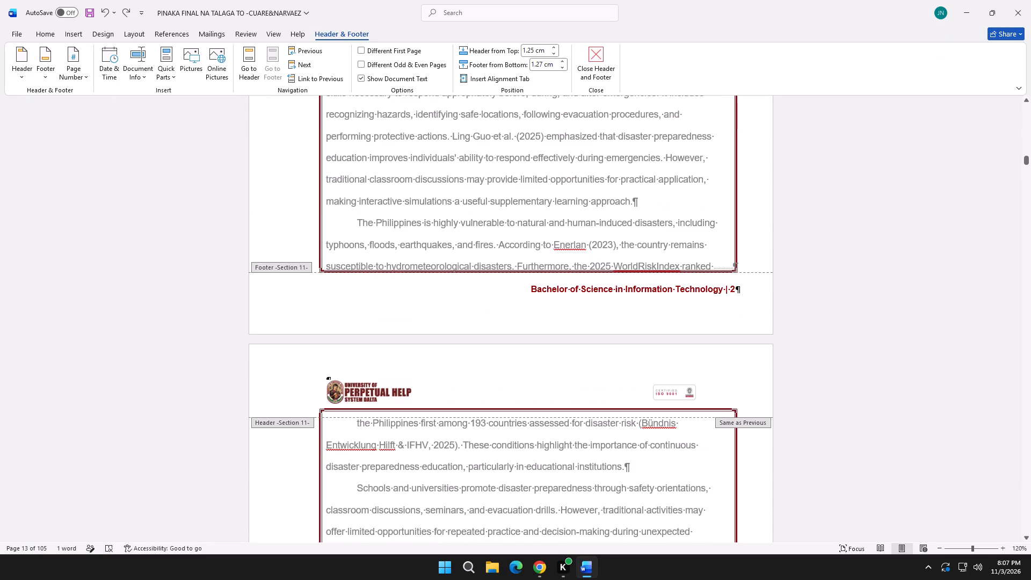
key("ctrl+z")
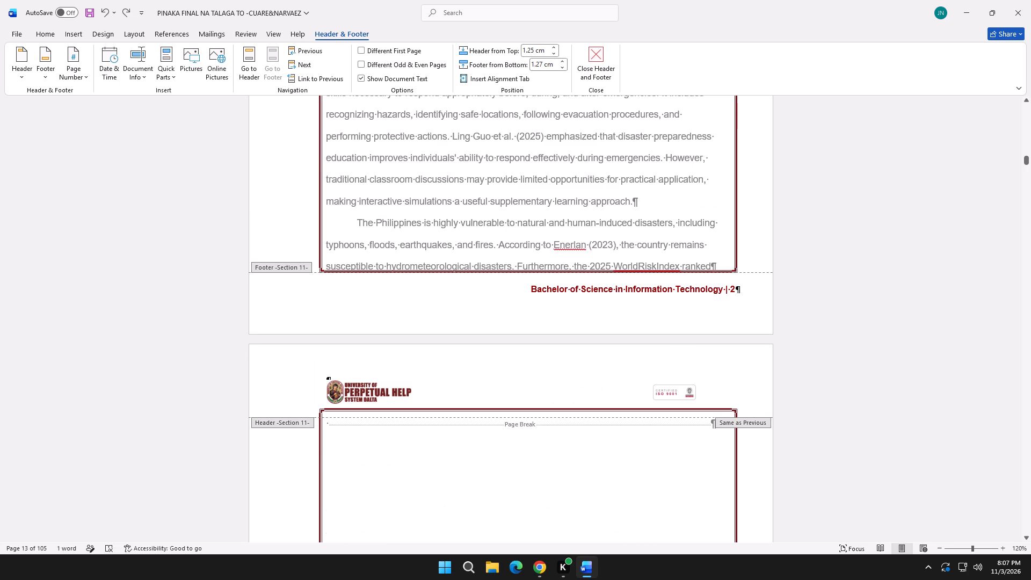
Undo the page break and paragraph split after "WorldRiskIndex ranked" in the Introduction, and leave footer editing.
key("ctrl+z")
key("ctrl+z")
key("ctrl+z")
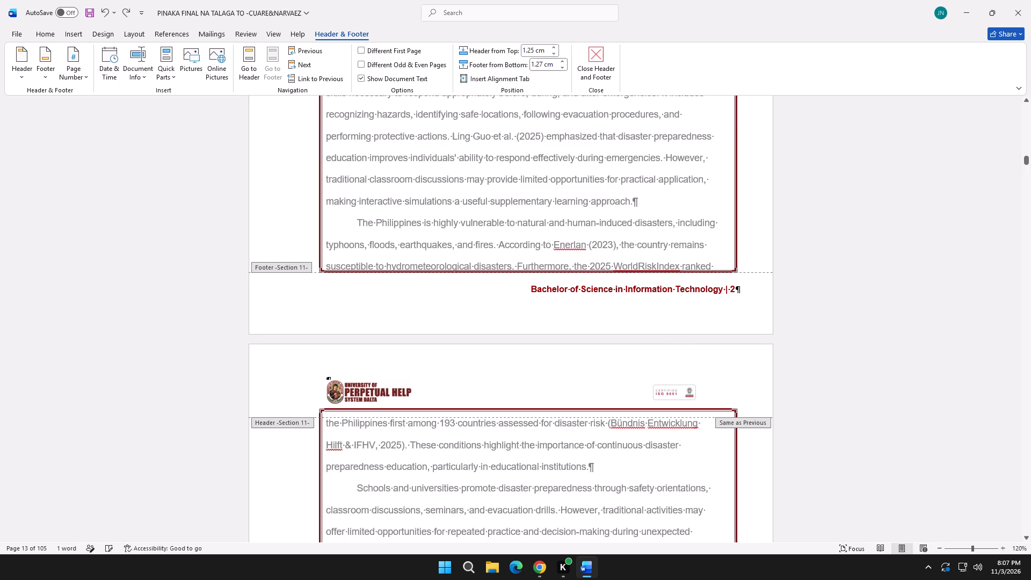
key("Escape")
Undo the recent edits around the Chapter 1 heading, including its alignment and the blank paragraph and break above it.
key("ctrl+z")
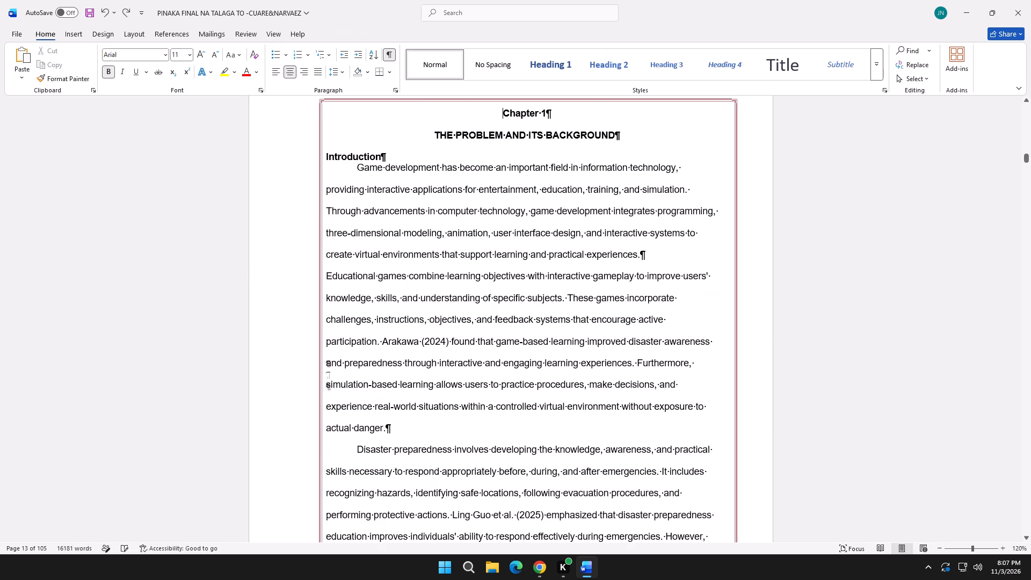
key("ctrl+z")
scroll(683, 316, "down", 6)
key("ctrl+z")
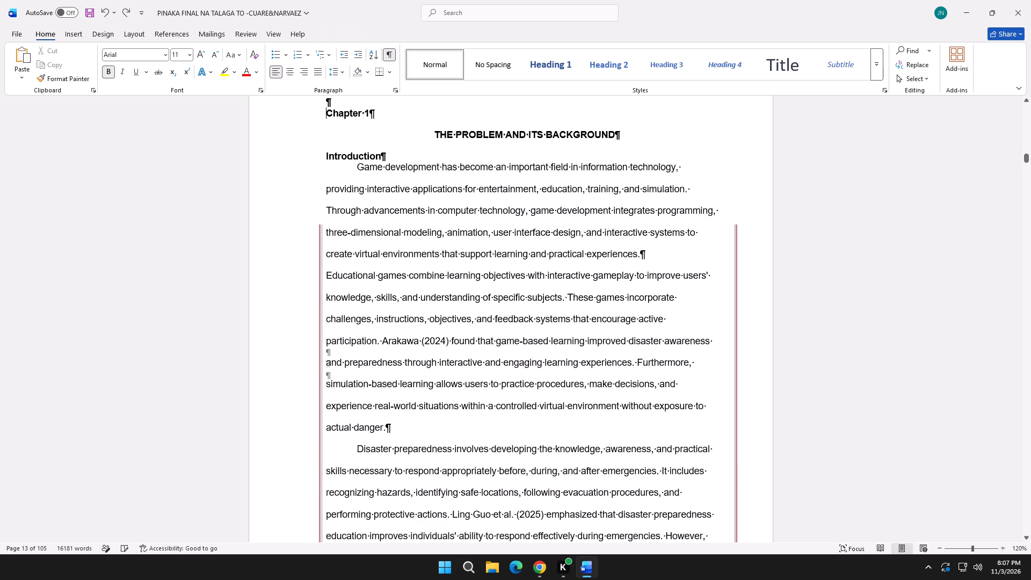
key("ctrl+z")
scroll(681, 318, "up", 4)
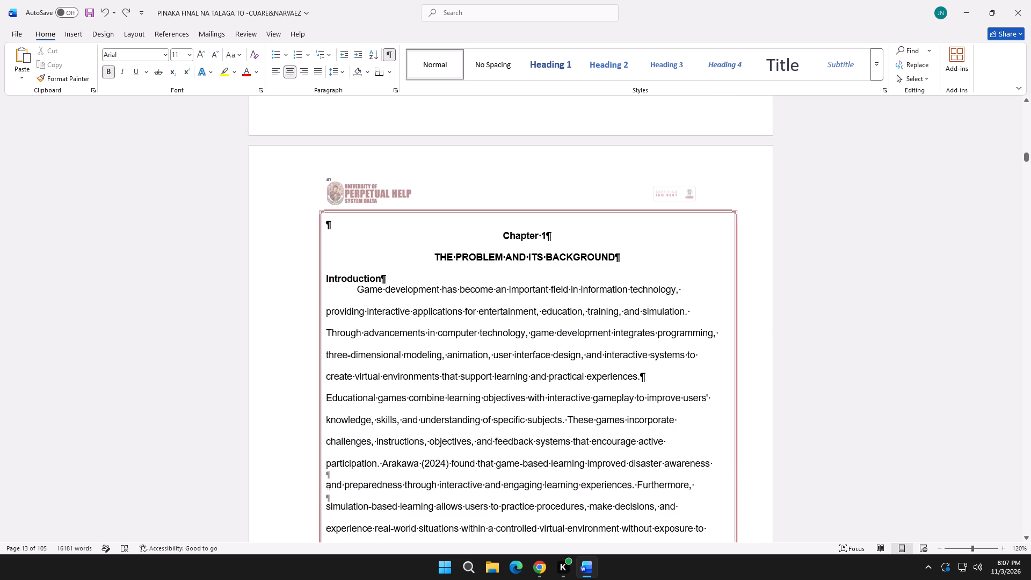
key("ctrl+z")
scroll(681, 318, "down", 12)
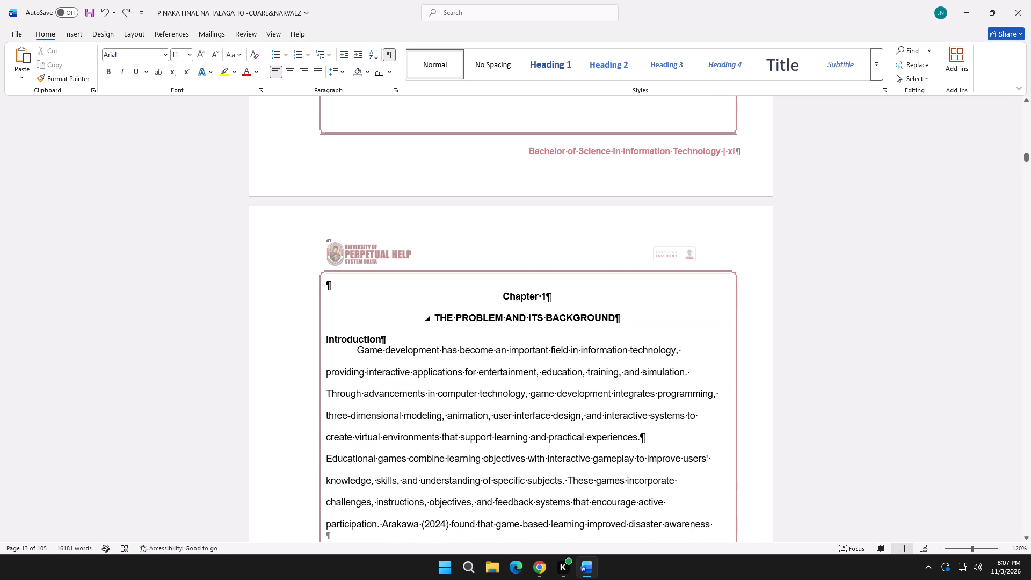
Hide the formatting marks and check the Chapter 1 pages without them.
left_click(387, 58)
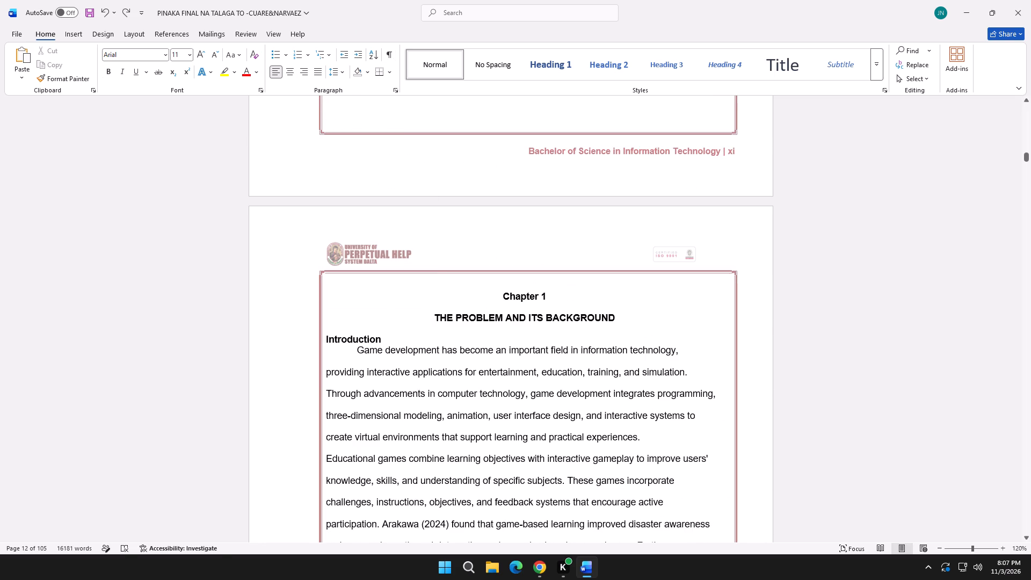
scroll(460, 289, "down", 14)
scroll(462, 291, "down", 17)
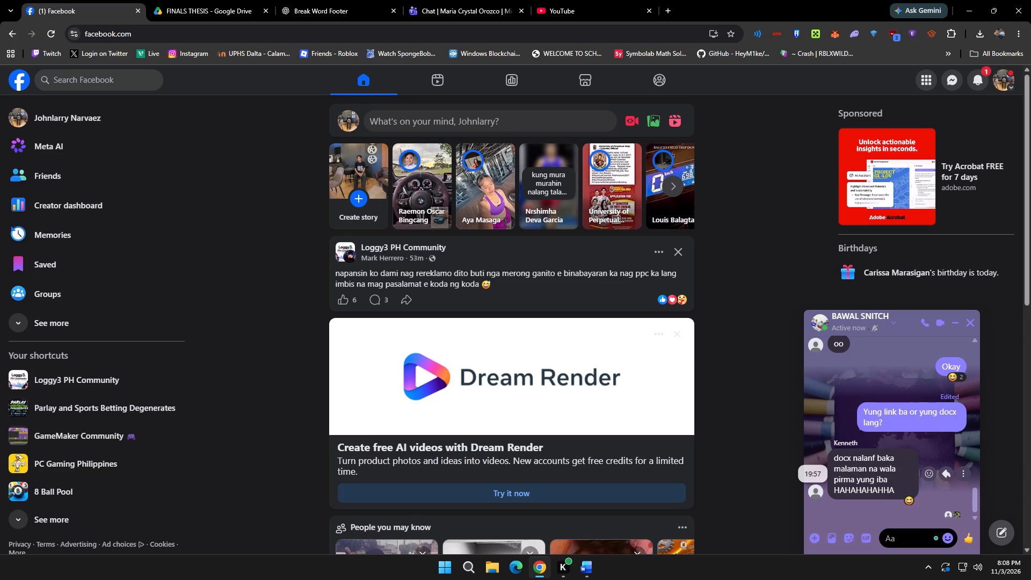
Send "tangek kung yung chap 1 to 4 lang" to the BAWAL SNITCH group chat and close the conversation.
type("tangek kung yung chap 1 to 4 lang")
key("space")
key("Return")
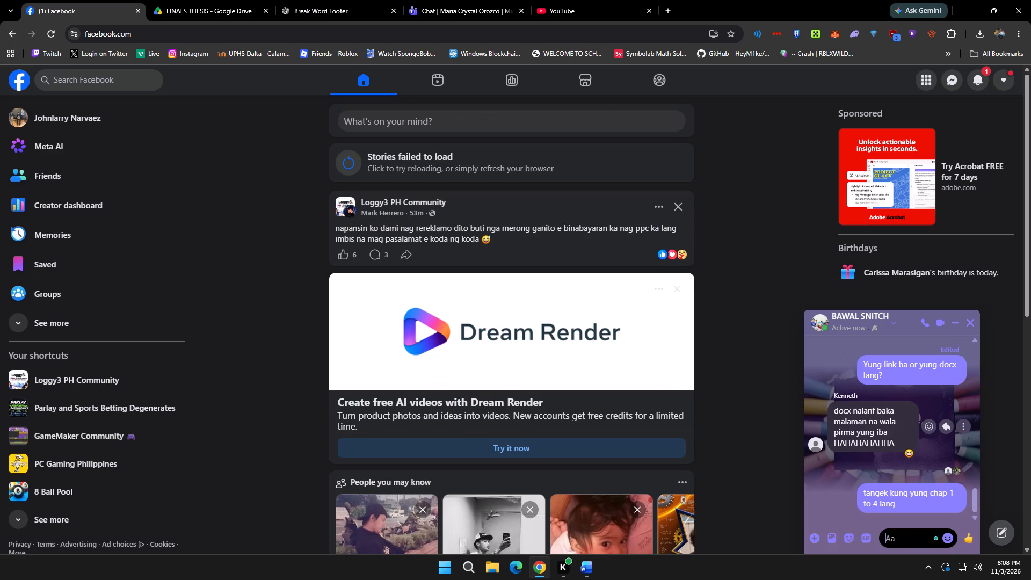
left_click(972, 321)
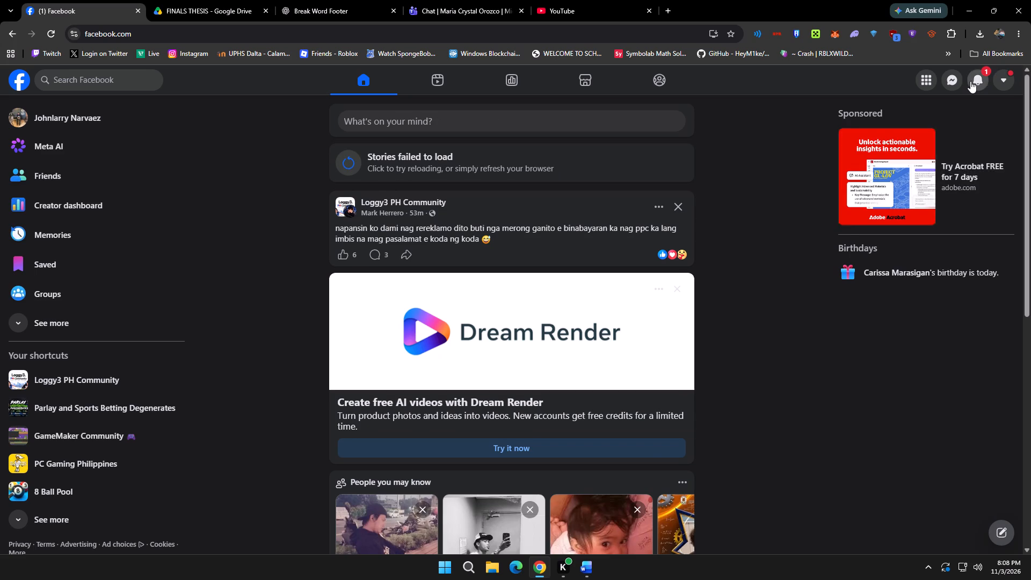
Check the Facebook notifications and open Instagram in a new browser tab.
left_click(972, 81)
left_click(972, 81)
left_click(670, 6)
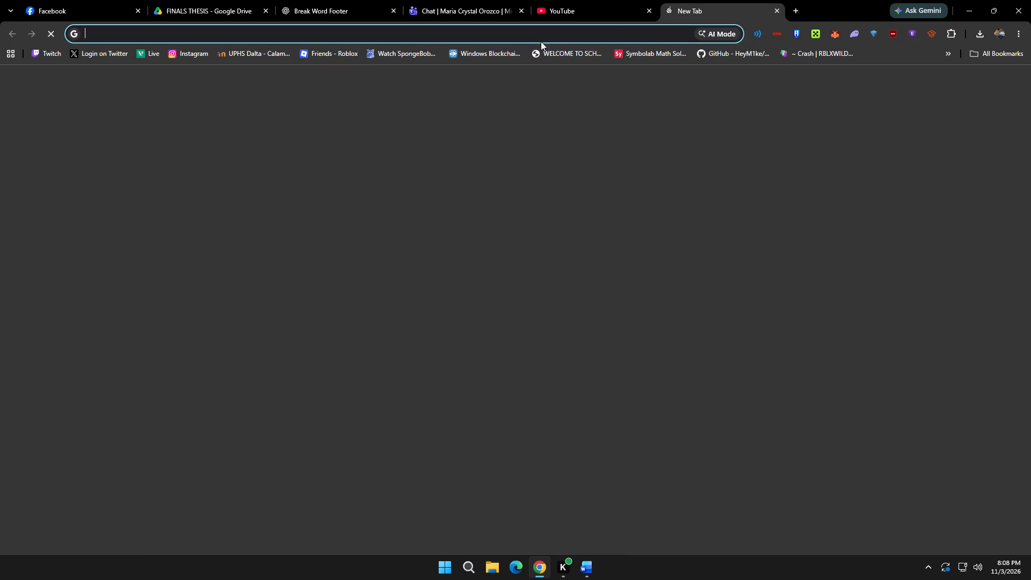
left_click(184, 48)
left_click(78, 0)
left_click(704, 0)
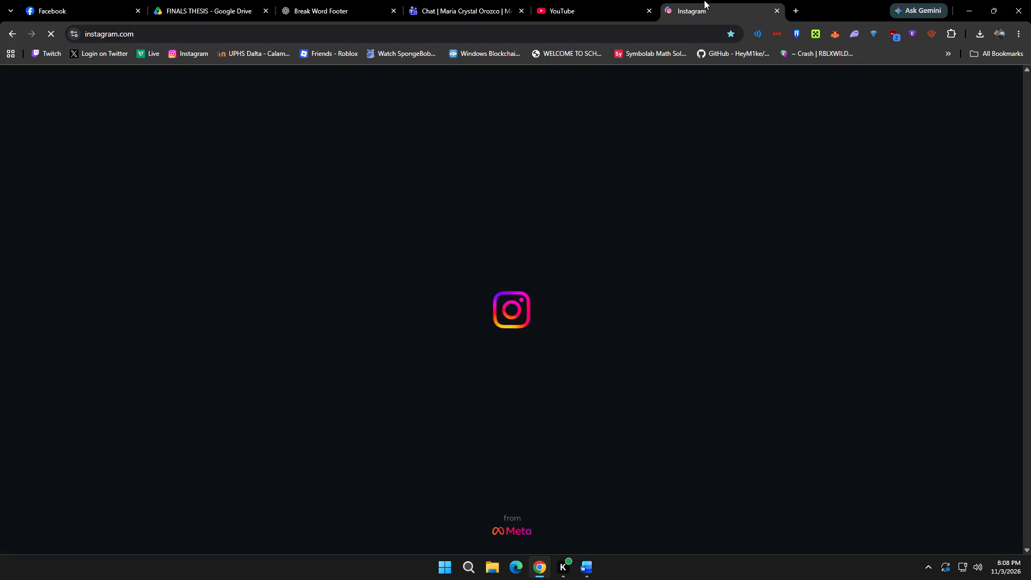
Reopen the BAWAL SNITCH group chat from Facebook's message list and begin a reply with "g".
left_click(102, 0)
left_click(949, 77)
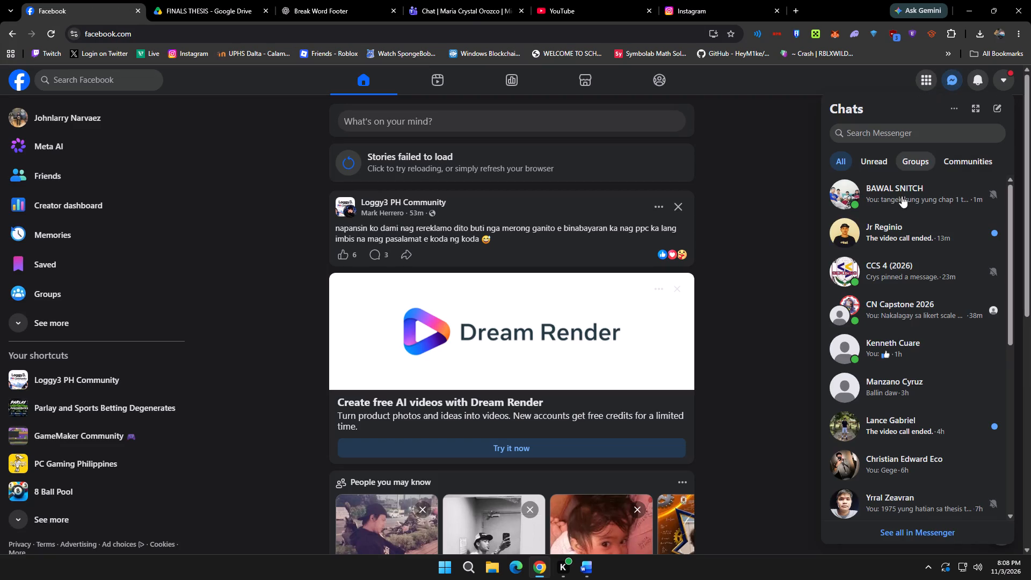
left_click(892, 204)
left_click(901, 534)
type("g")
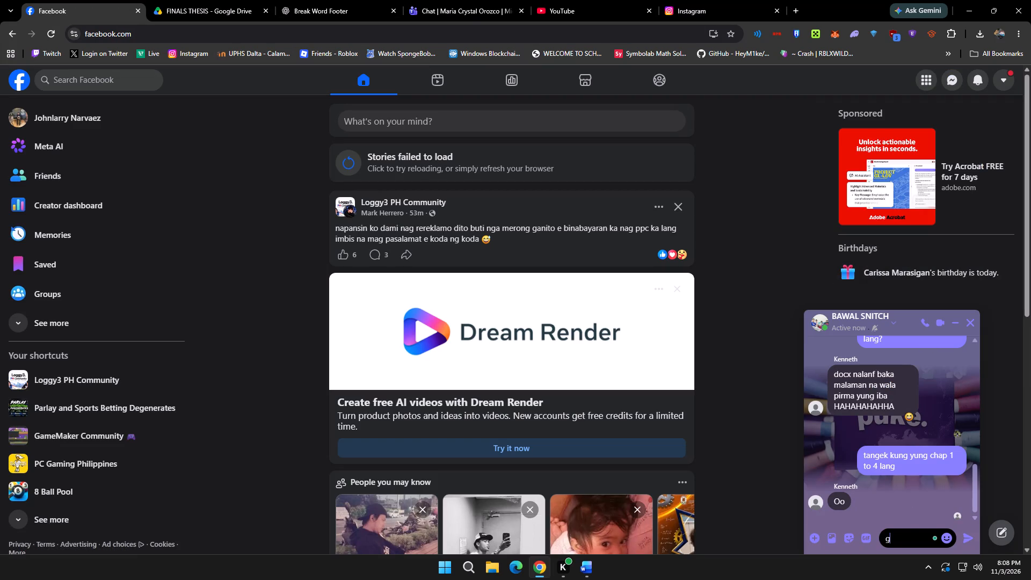
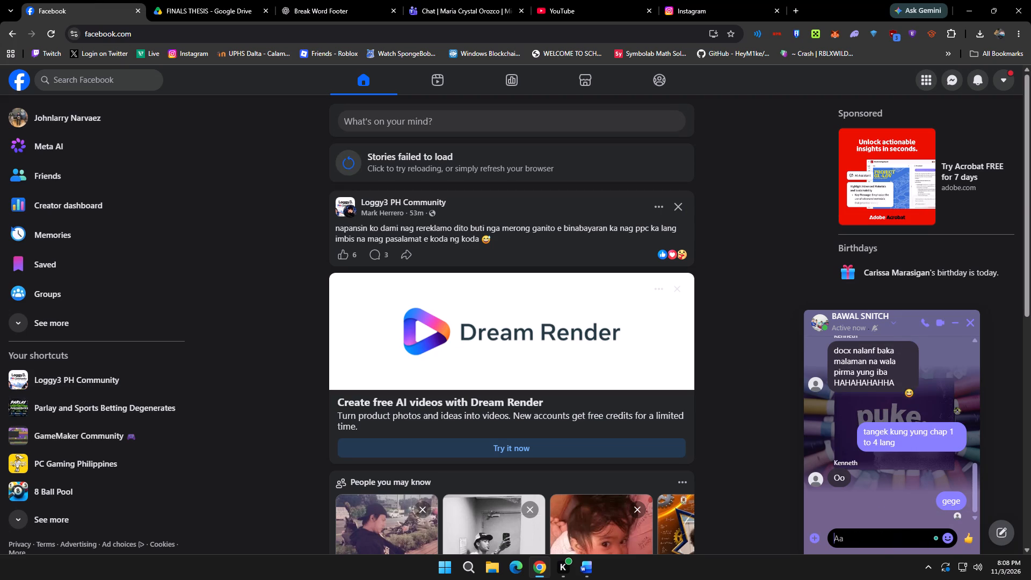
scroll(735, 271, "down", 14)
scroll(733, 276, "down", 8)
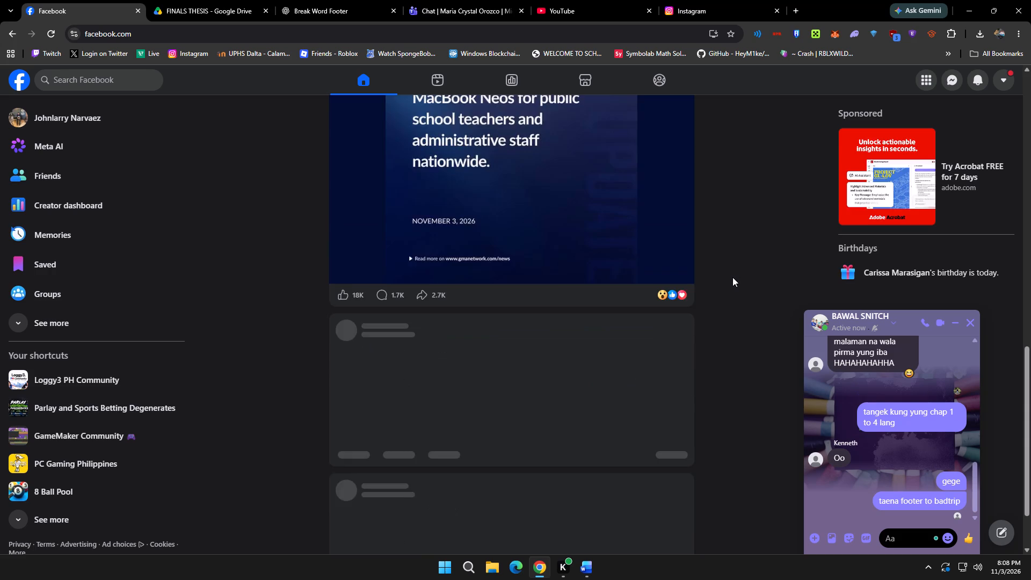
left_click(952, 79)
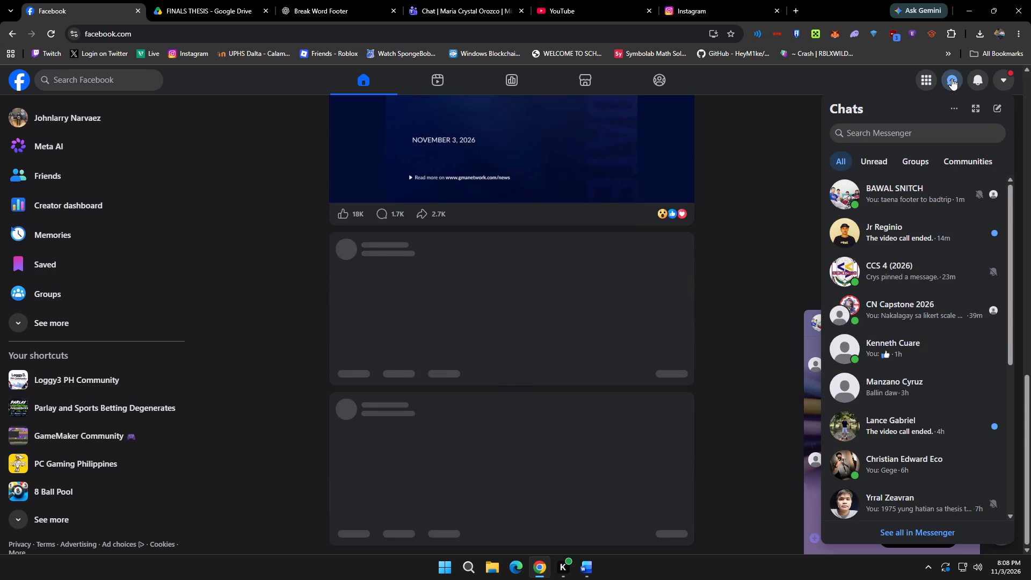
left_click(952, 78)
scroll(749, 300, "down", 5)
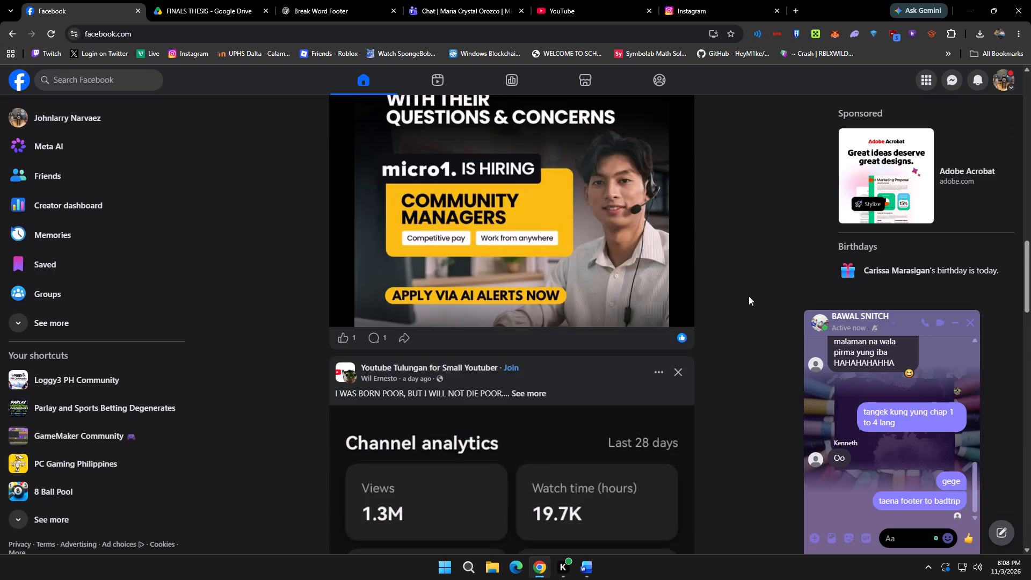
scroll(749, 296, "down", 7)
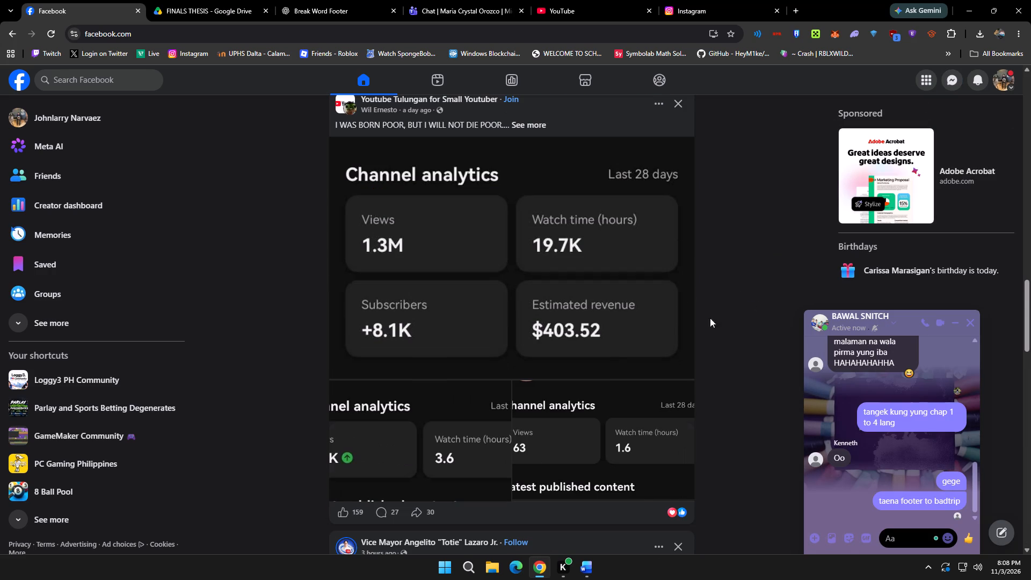